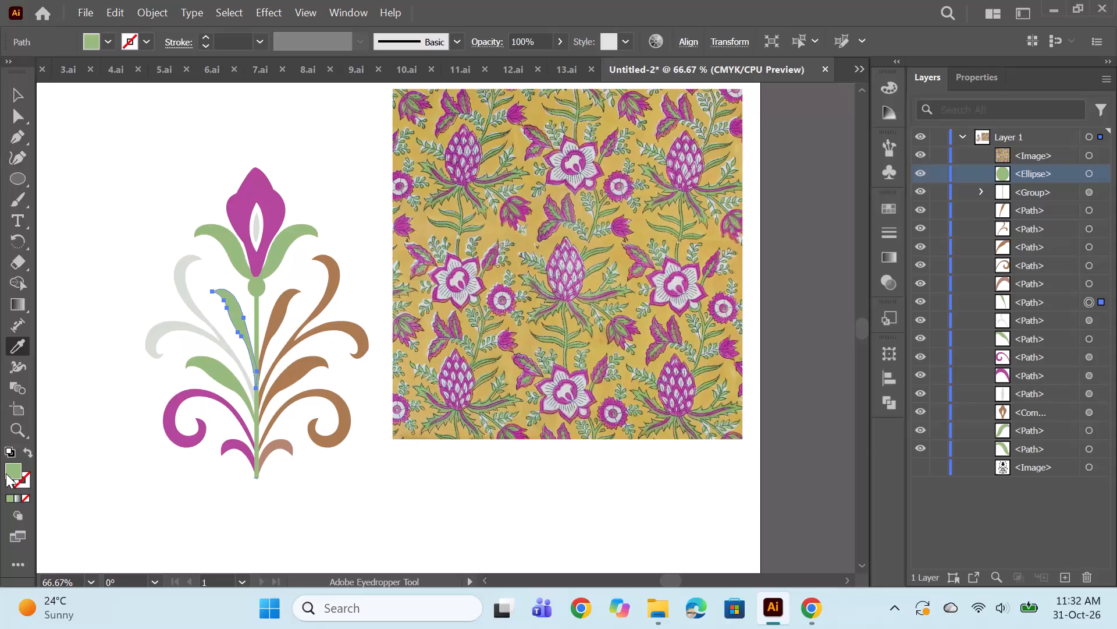
Recolour the selected inner leaf on the motif's left half to a dark reddish brown with hue 19°.
{"action": "double_click", "coordinate": [16, 471]}
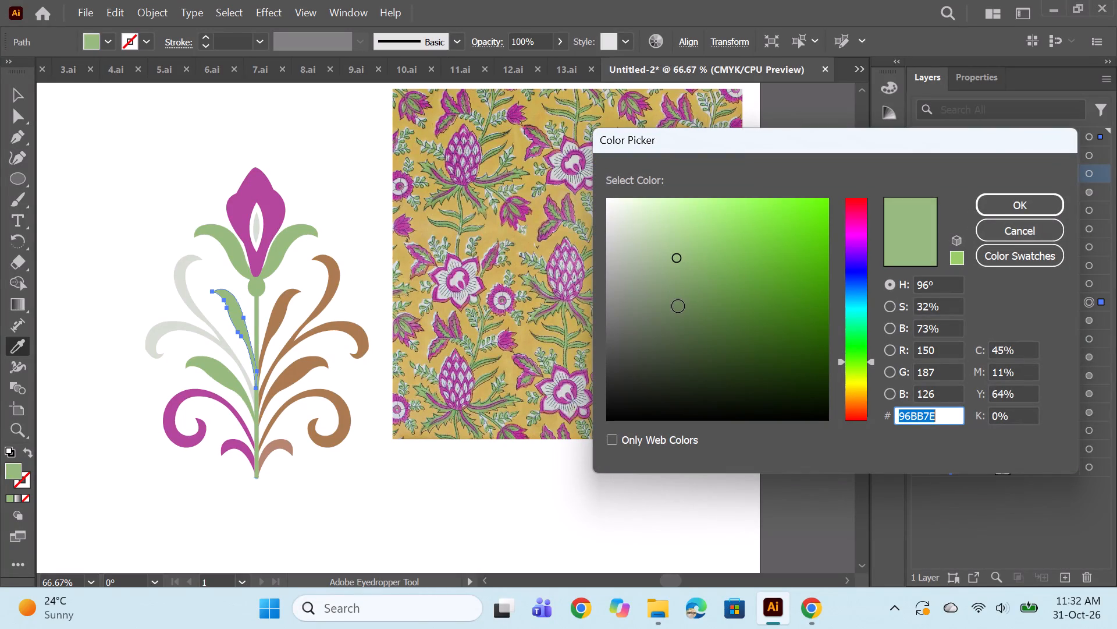
{"action": "key", "text": "ctrl+z"}
{"action": "left_click", "coordinate": [861, 402]}
{"action": "left_click", "coordinate": [855, 409]}
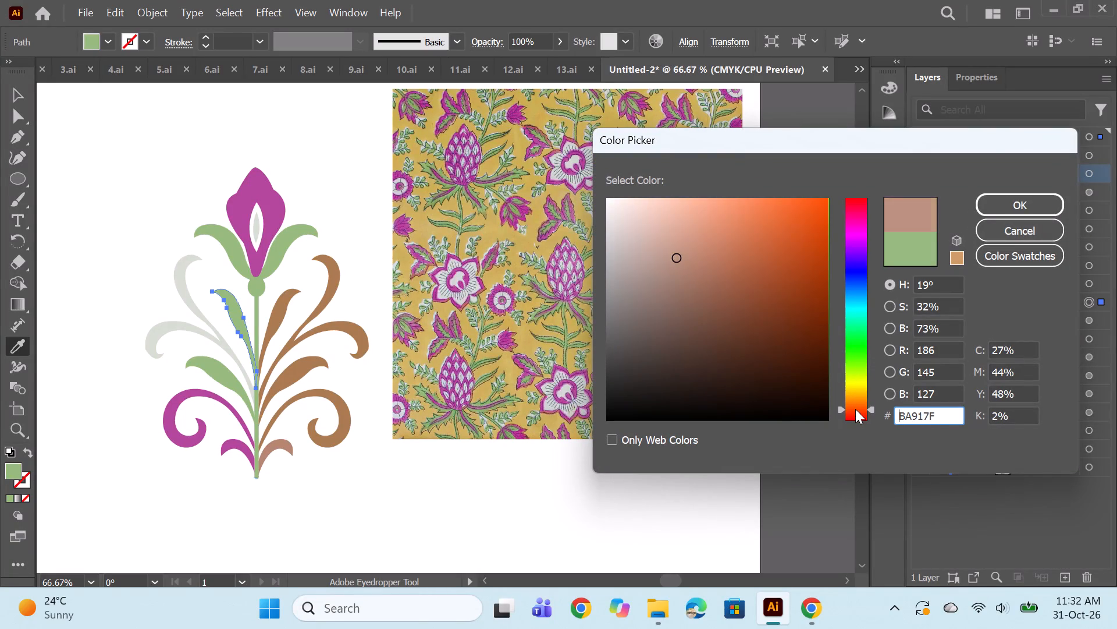
{"action": "left_click", "coordinate": [739, 342]}
{"action": "left_click", "coordinate": [729, 324]}
{"action": "left_click", "coordinate": [731, 310]}
{"action": "left_click", "coordinate": [764, 310]}
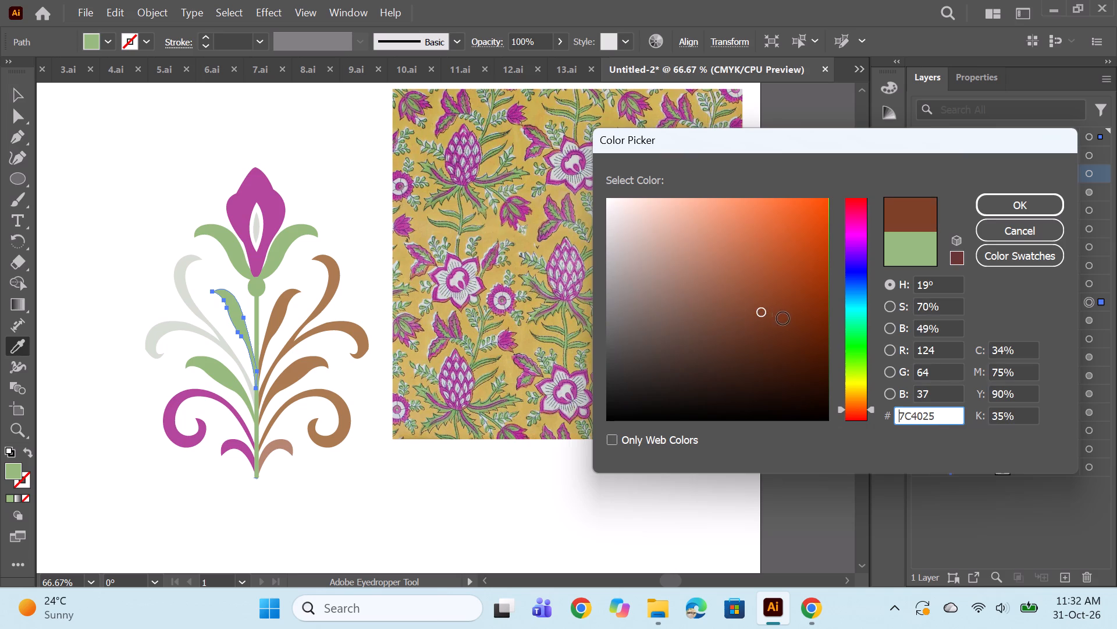
{"action": "left_click", "coordinate": [774, 306]}
{"action": "left_click", "coordinate": [774, 301]}
{"action": "left_click", "coordinate": [1030, 210]}
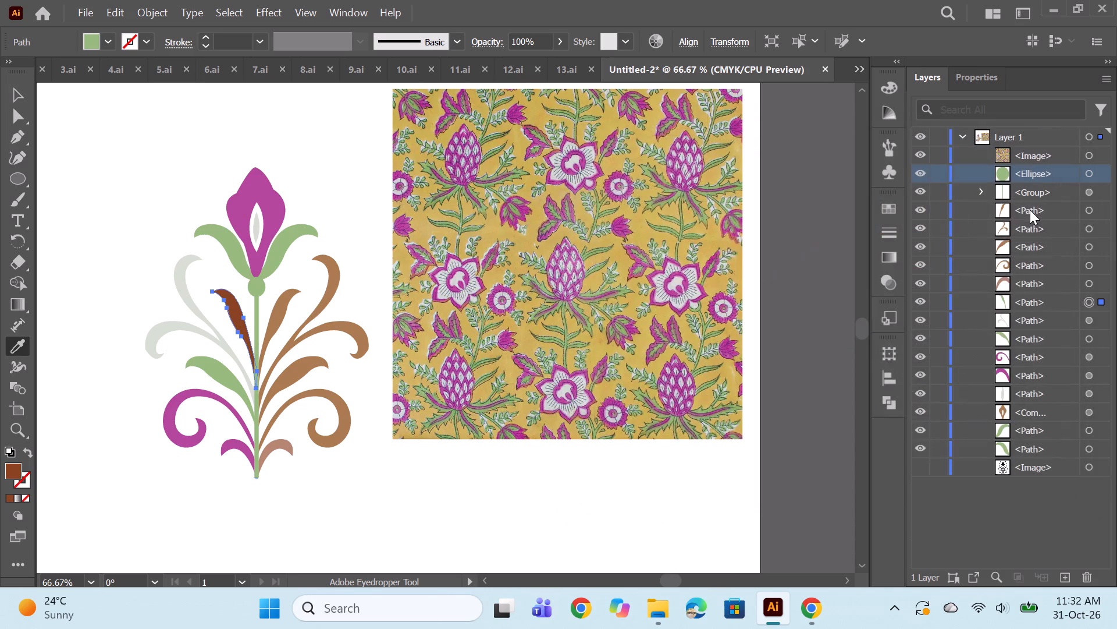
{"action": "left_click", "coordinate": [336, 181], "text": "ctrl"}
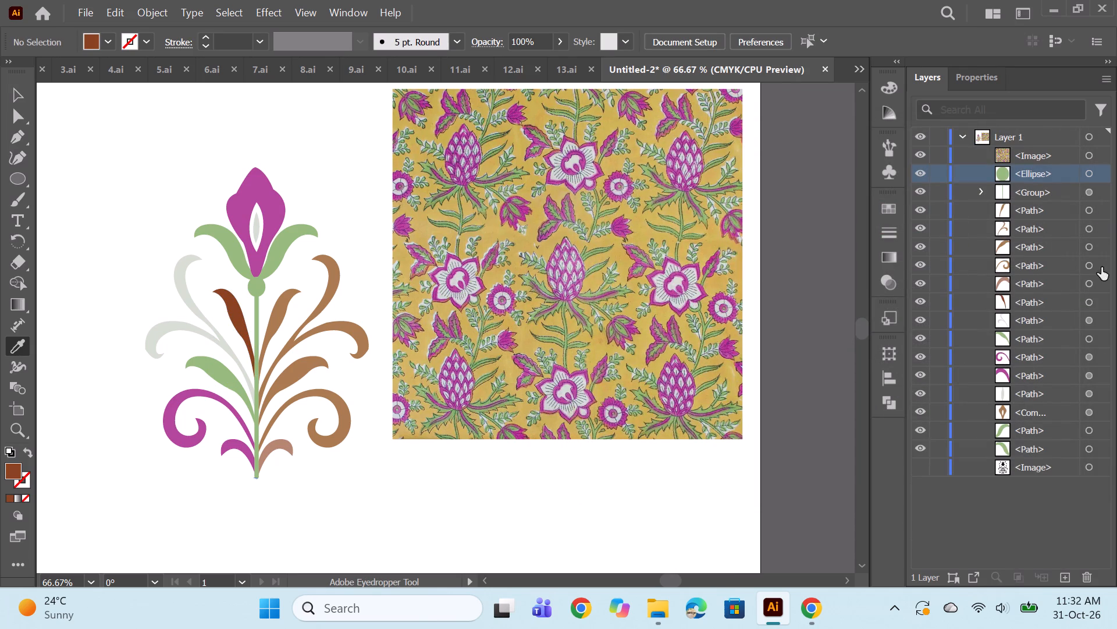
With the Eyedropper, match the base curl, large scroll, leaf, pale tendrils and inner leaf on the motif's right half to their left counterparts.
{"action": "left_click", "coordinate": [1090, 288]}
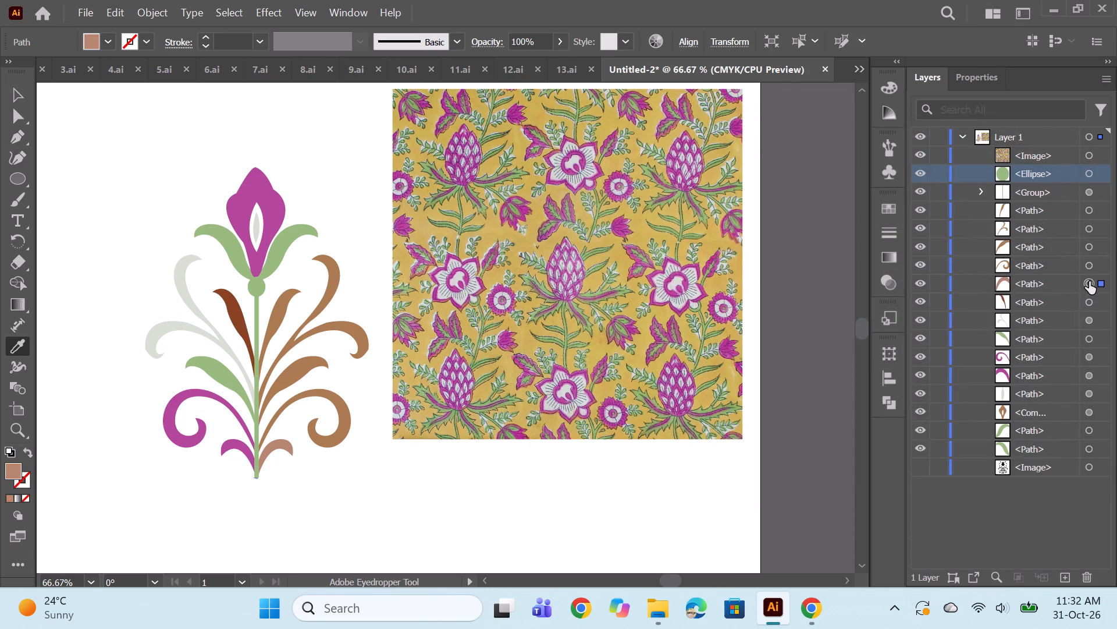
{"action": "left_click", "coordinate": [237, 445]}
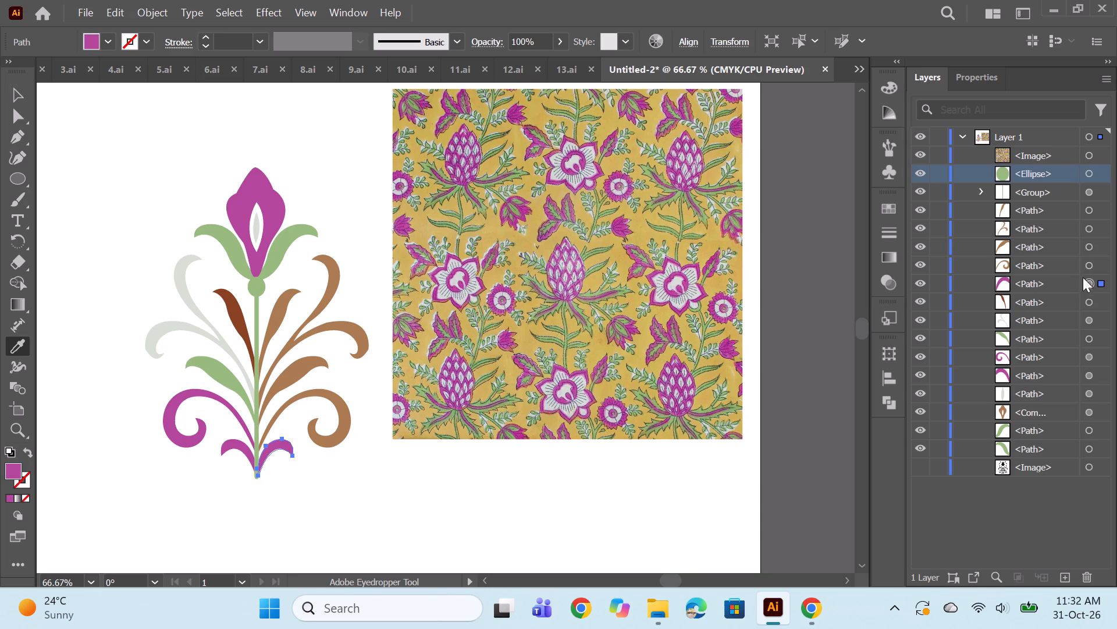
{"action": "left_click", "coordinate": [1088, 265]}
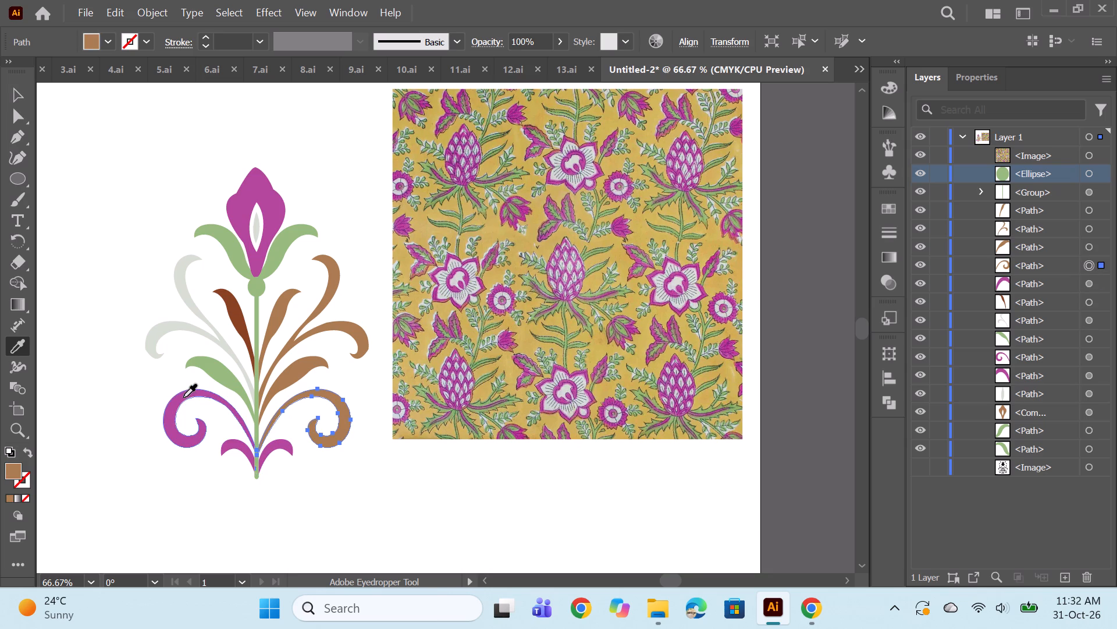
{"action": "left_click", "coordinate": [183, 397]}
{"action": "left_click", "coordinate": [1087, 246]}
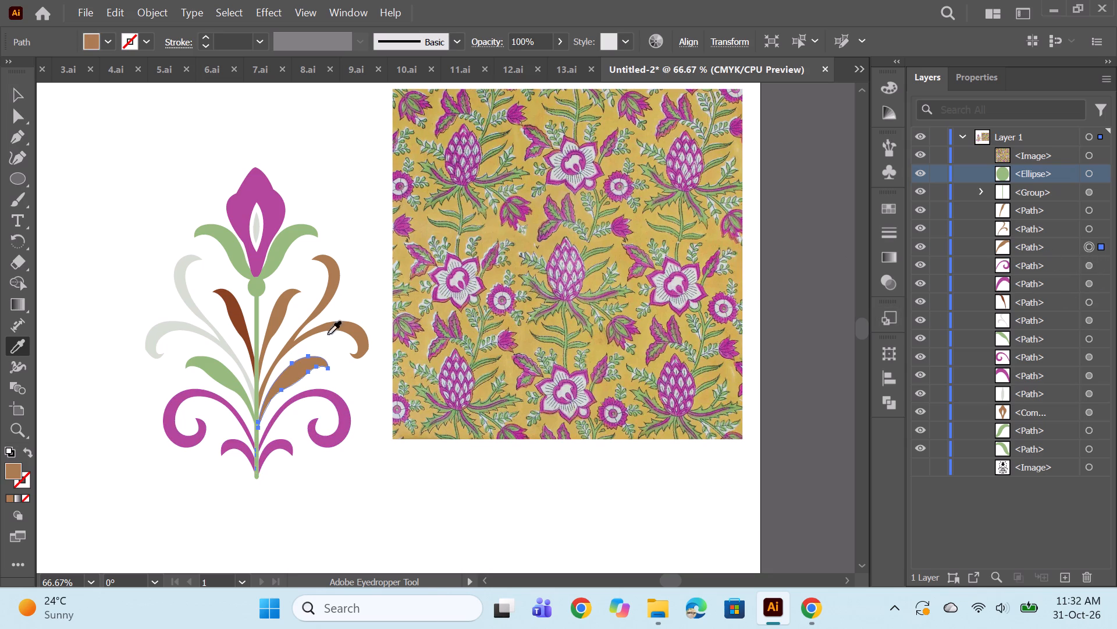
{"action": "left_click", "coordinate": [217, 372]}
{"action": "left_click", "coordinate": [1088, 231]}
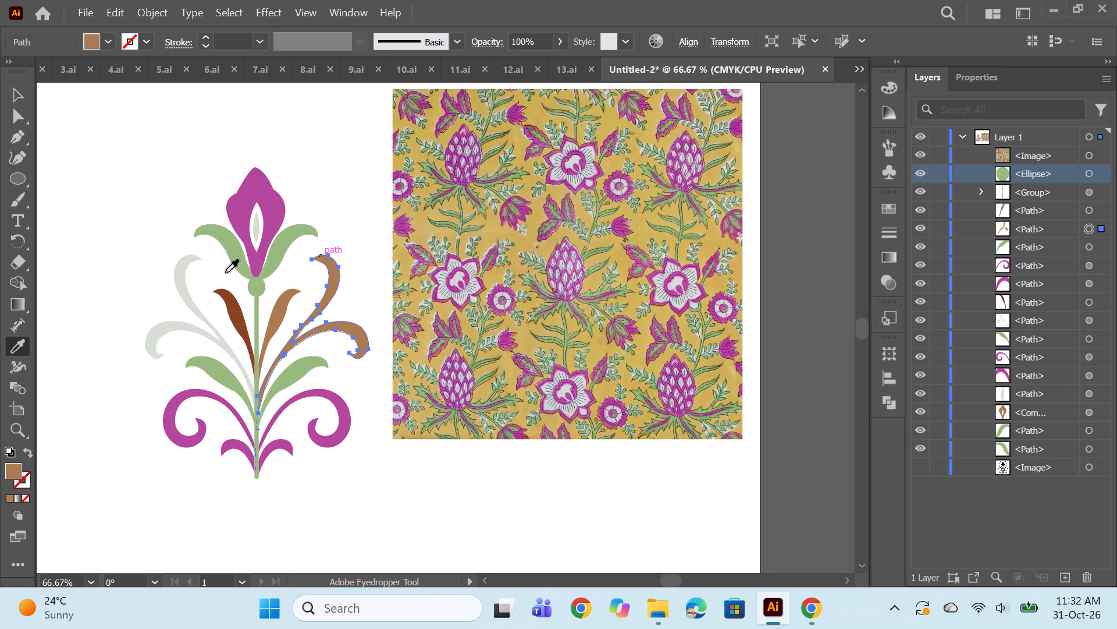
{"action": "left_click", "coordinate": [183, 277]}
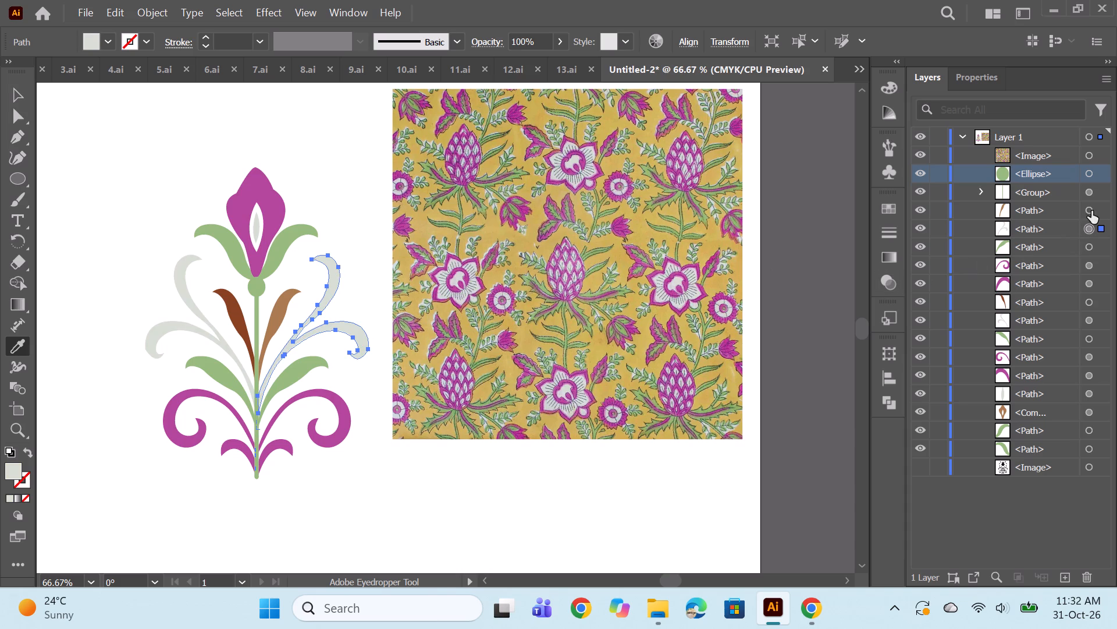
{"action": "left_click", "coordinate": [1088, 209]}
{"action": "left_click", "coordinate": [237, 328]}
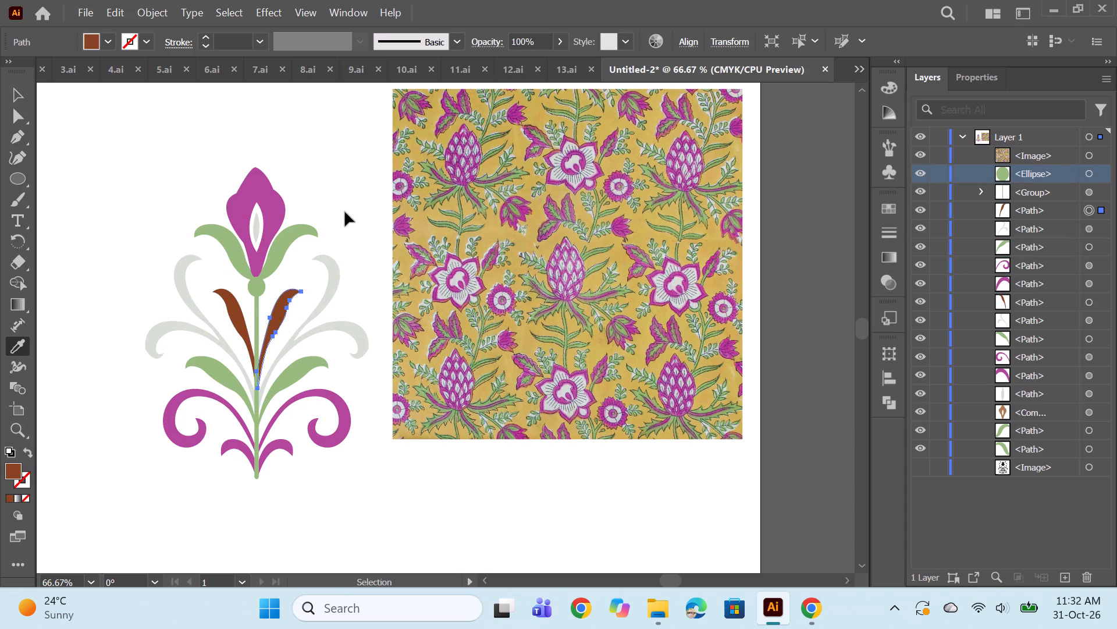
{"action": "left_click", "coordinate": [349, 206], "text": "ctrl"}
Recolour both small curls at the motif's base with the dark reddish brown of the inner leaves.
{"action": "scroll", "coordinate": [365, 278], "scroll_direction": "down", "scroll_amount": 2, "text": "alt"}
{"action": "scroll", "coordinate": [349, 326], "scroll_direction": "up", "scroll_amount": 1, "text": "alt"}
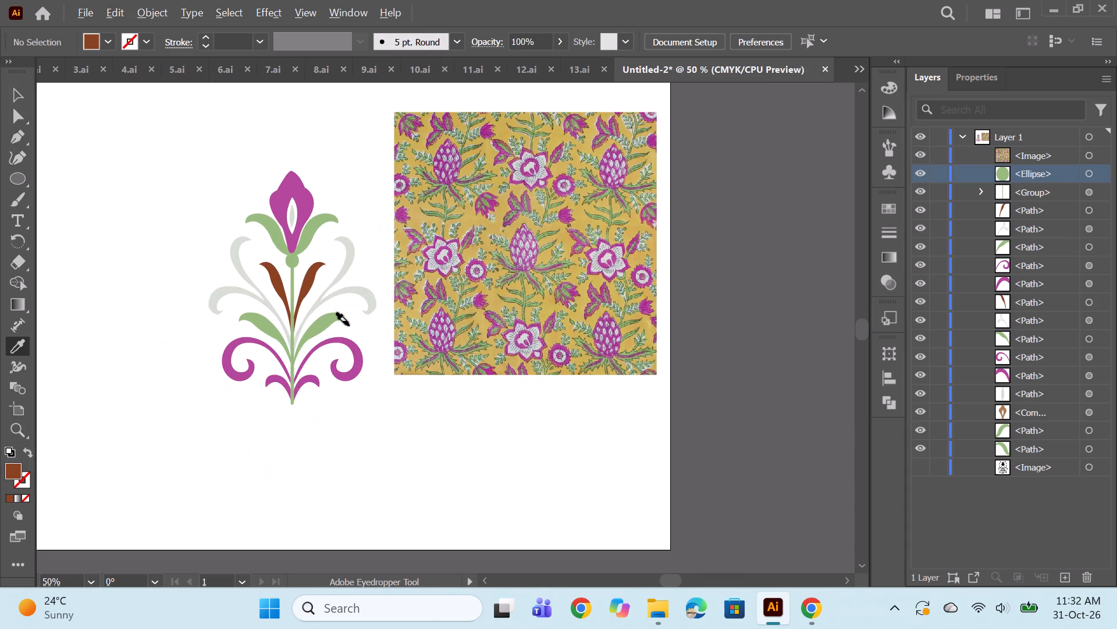
{"action": "left_click", "coordinate": [1088, 444]}
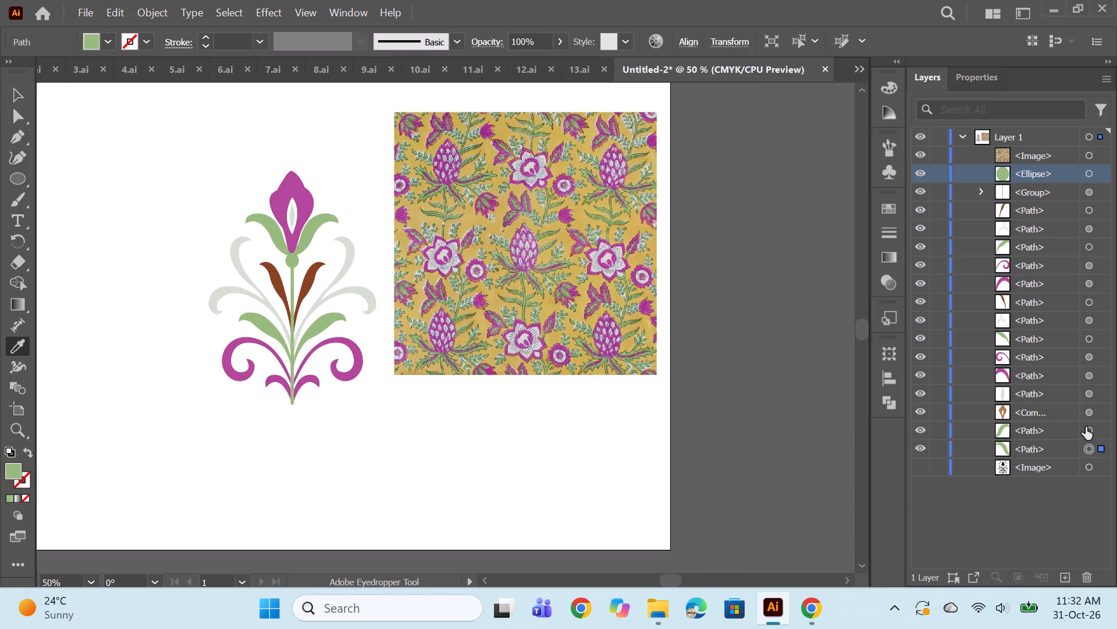
{"action": "left_click", "coordinate": [1086, 425], "text": "ctrl"}
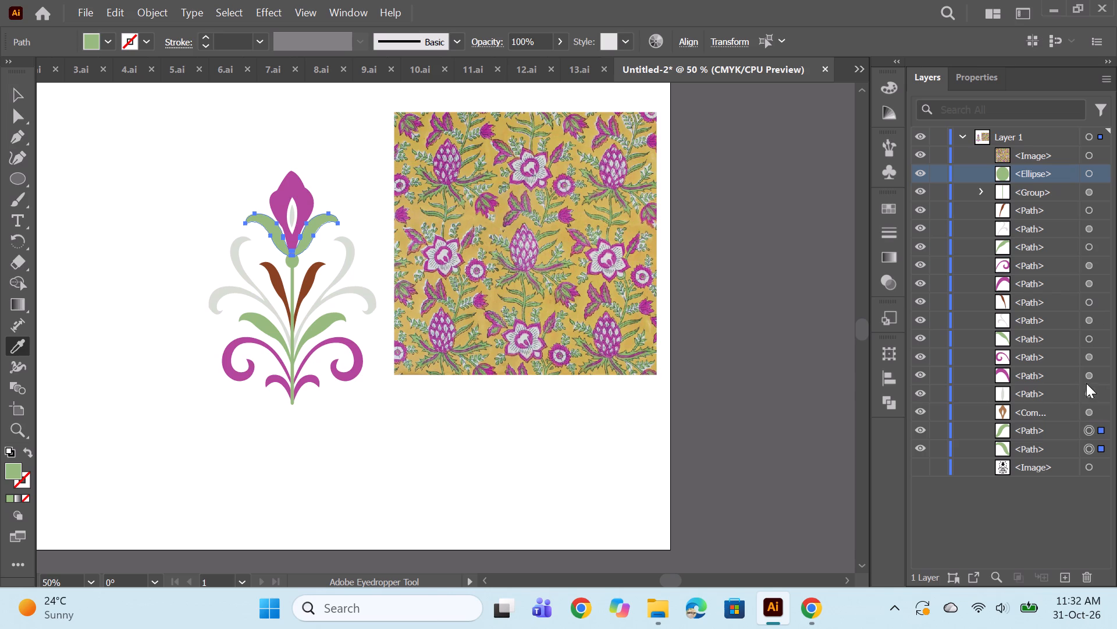
{"action": "left_click", "coordinate": [1087, 372]}
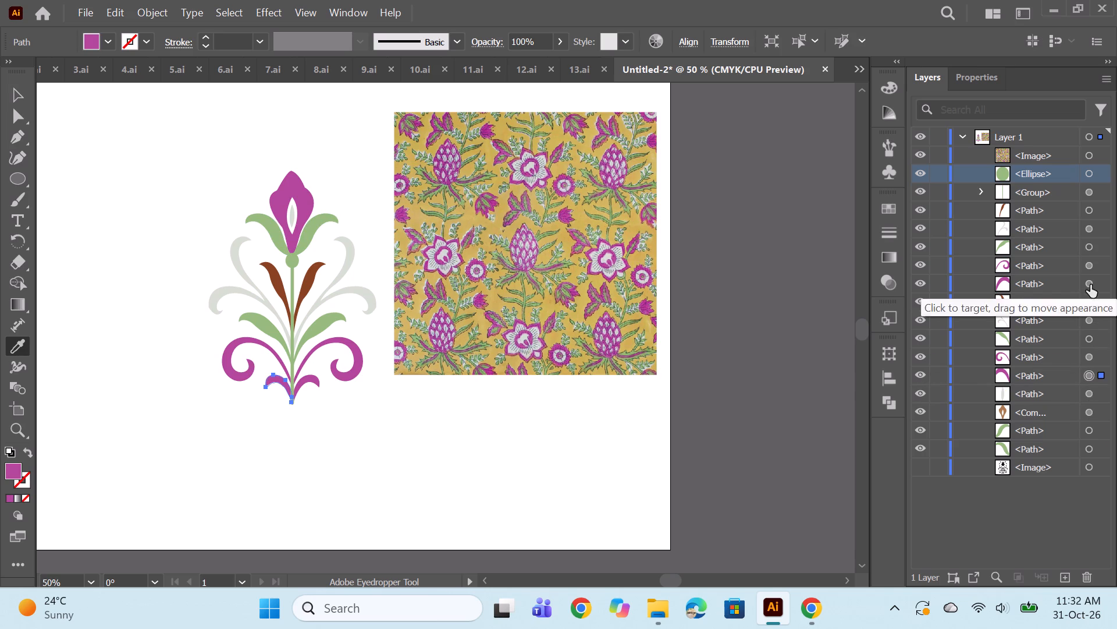
{"action": "left_click", "coordinate": [1090, 284], "text": "ctrl"}
{"action": "left_click", "coordinate": [308, 281]}
{"action": "left_click", "coordinate": [98, 301], "text": "ctrl"}
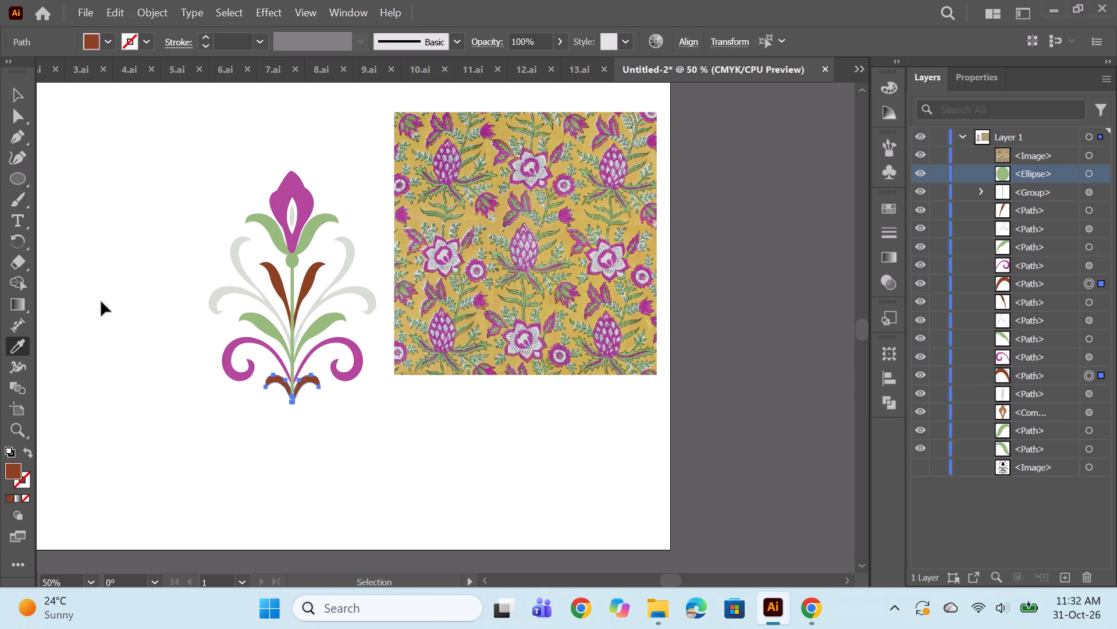
Move the fabric reference image away from the motif so it straddles the artboard's right edge.
{"action": "scroll", "coordinate": [467, 371], "scroll_direction": "down", "scroll_amount": 2, "text": "alt"}
{"action": "left_click", "coordinate": [4, 95]}
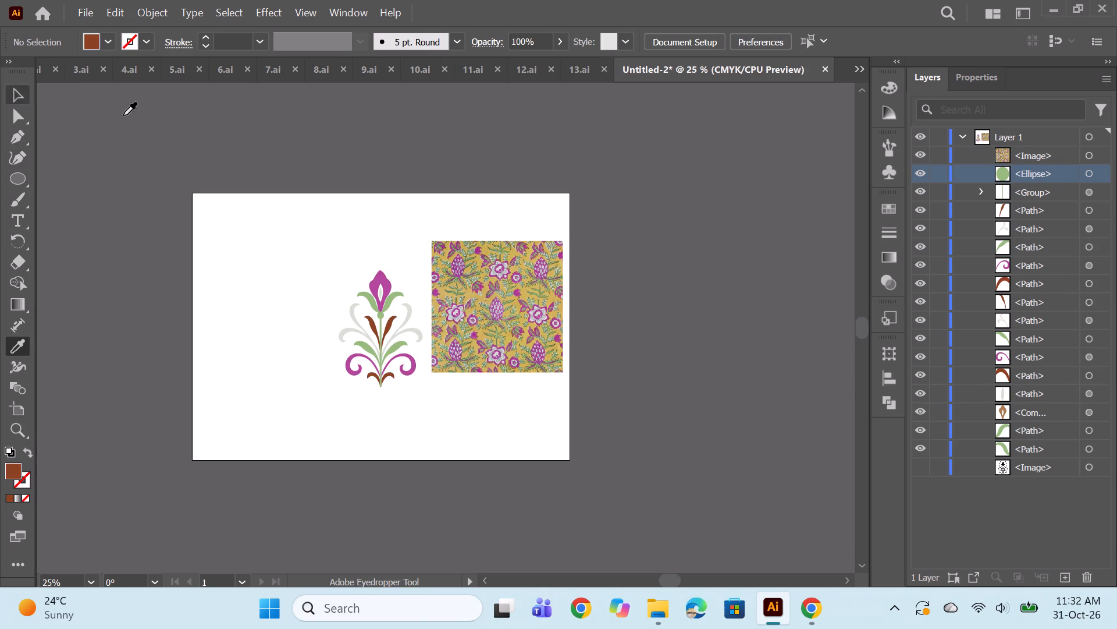
{"action": "left_click", "coordinate": [9, 99]}
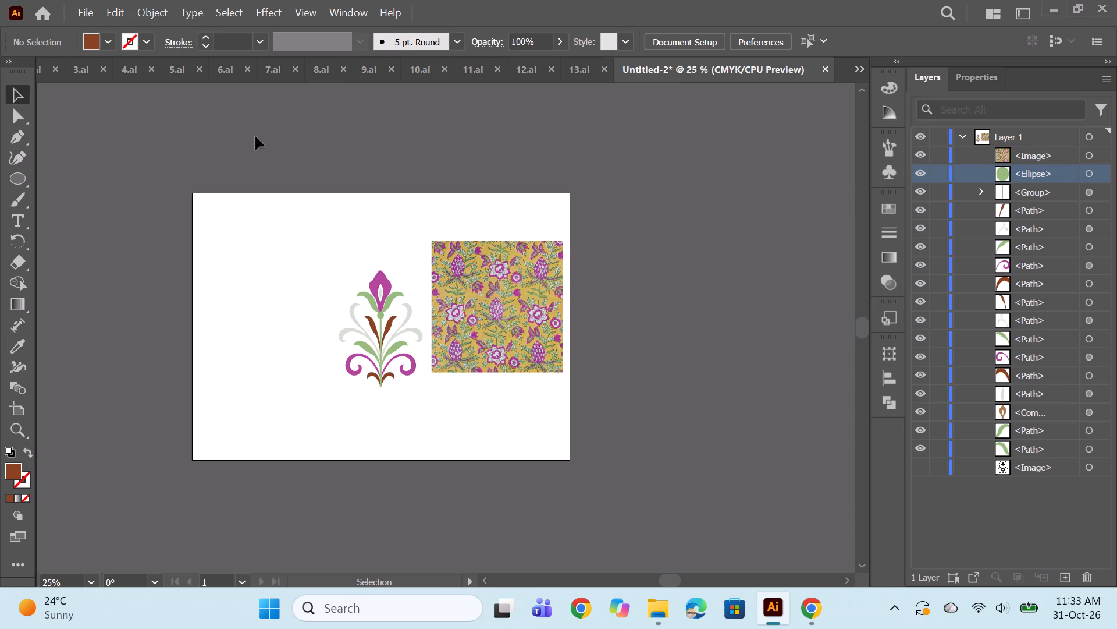
{"action": "left_click_drag", "start_coordinate": [483, 330], "coordinate": [603, 309]}
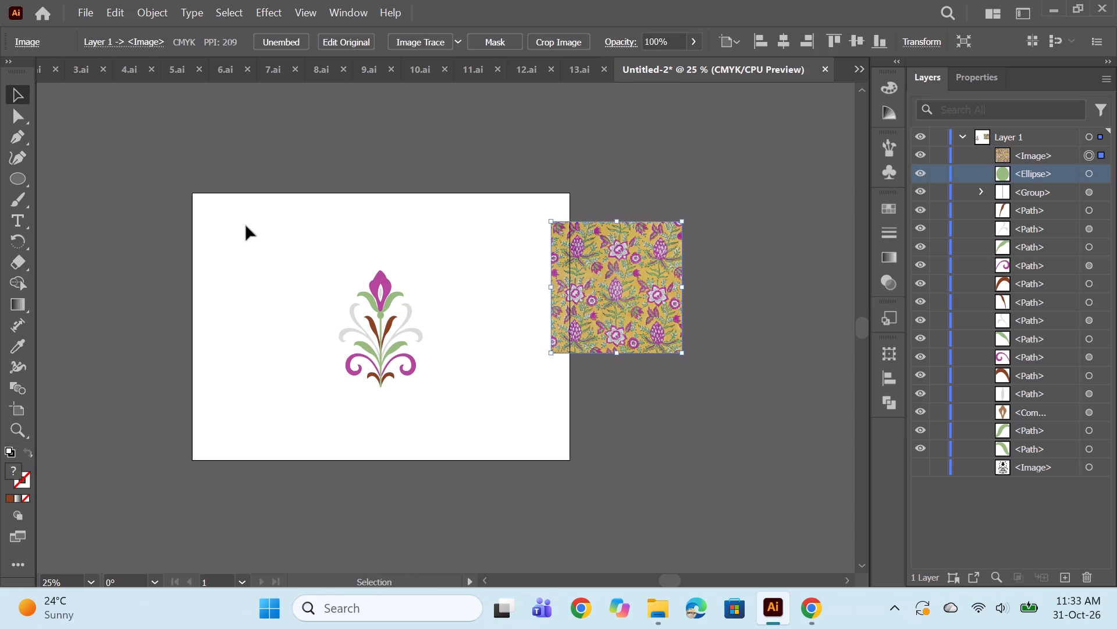
Group all parts of the floral motif, from the bottom sepal path up to the ellipse, leaving out both images.
{"action": "left_click", "coordinate": [375, 300]}
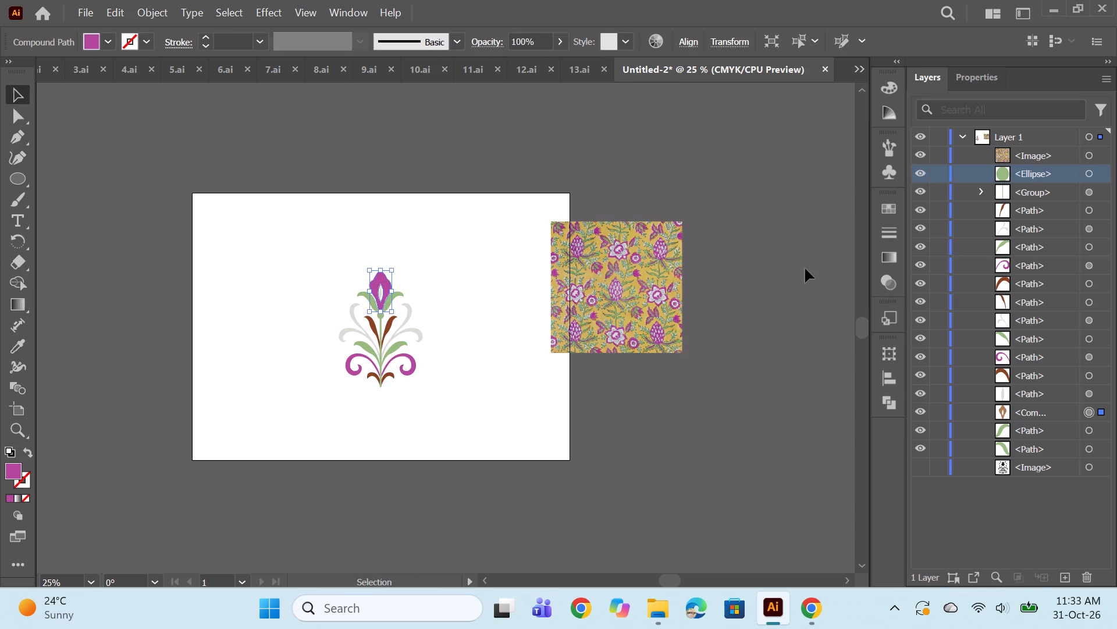
{"action": "left_click", "coordinate": [1094, 446], "text": "shift"}
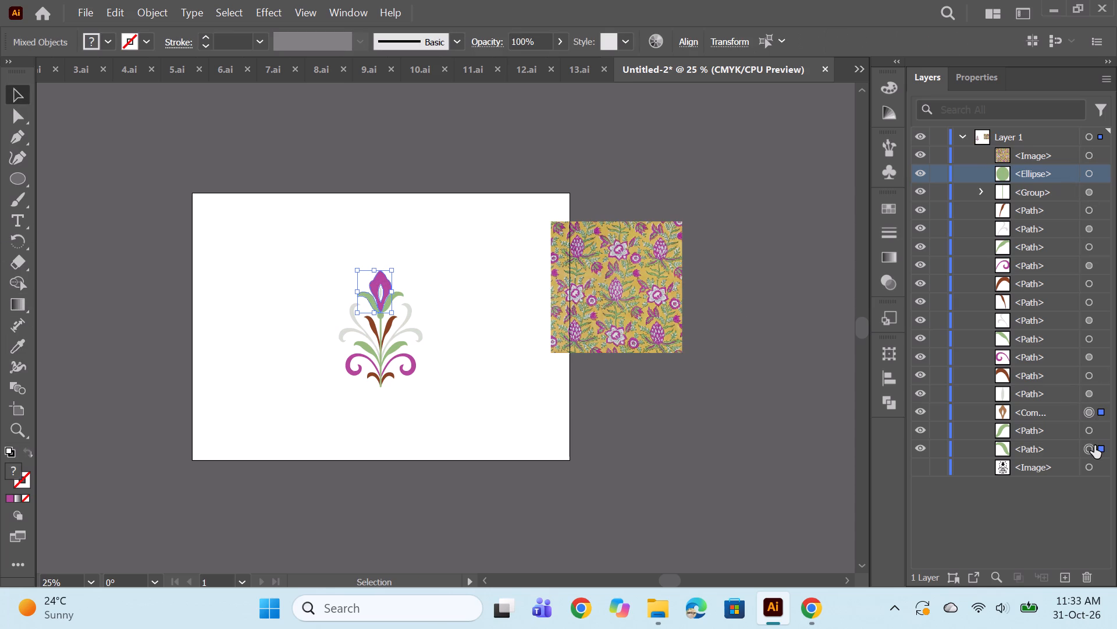
{"action": "left_click", "coordinate": [1089, 175], "text": "shift"}
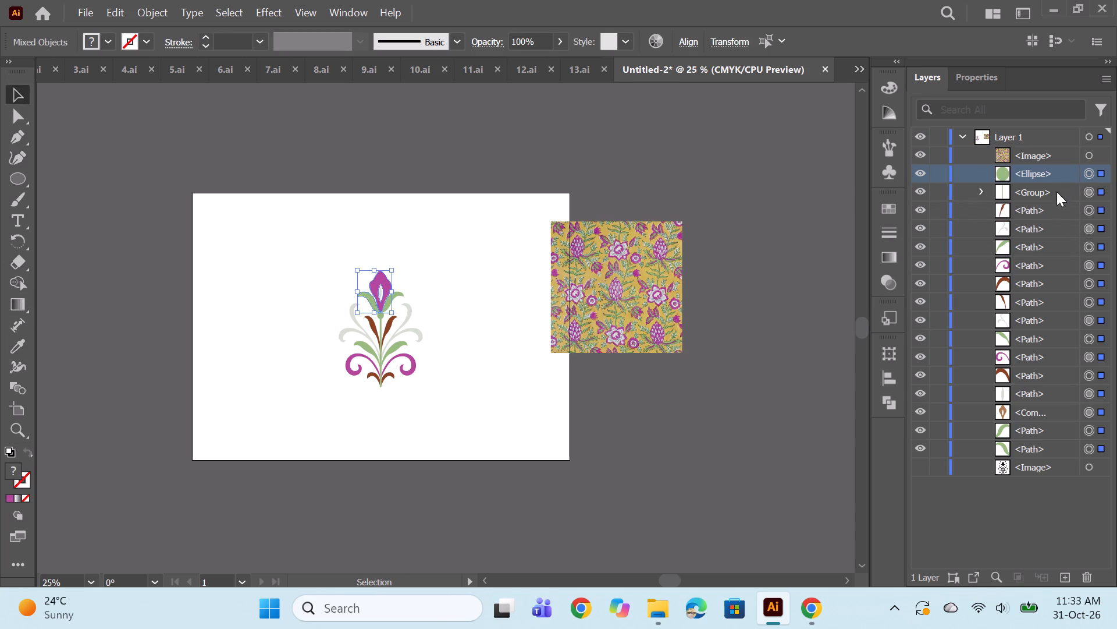
{"action": "key", "text": "ctrl+g"}
Scale the motif group down proportionally about its centre in two passes.
{"action": "key", "text": "shift+space"}
{"action": "key", "text": "shift+space"}
{"action": "key", "text": "shift+space"}
{"action": "key", "text": "shift+space"}
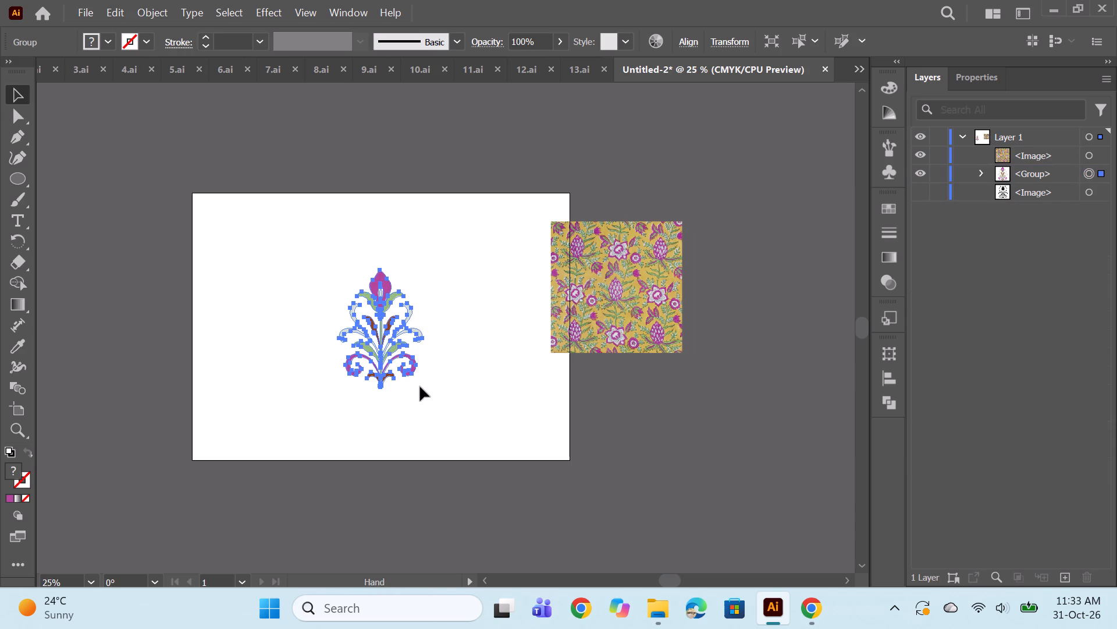
{"action": "left_click_drag", "start_coordinate": [421, 386], "coordinate": [414, 371], "text": "alt+shift"}
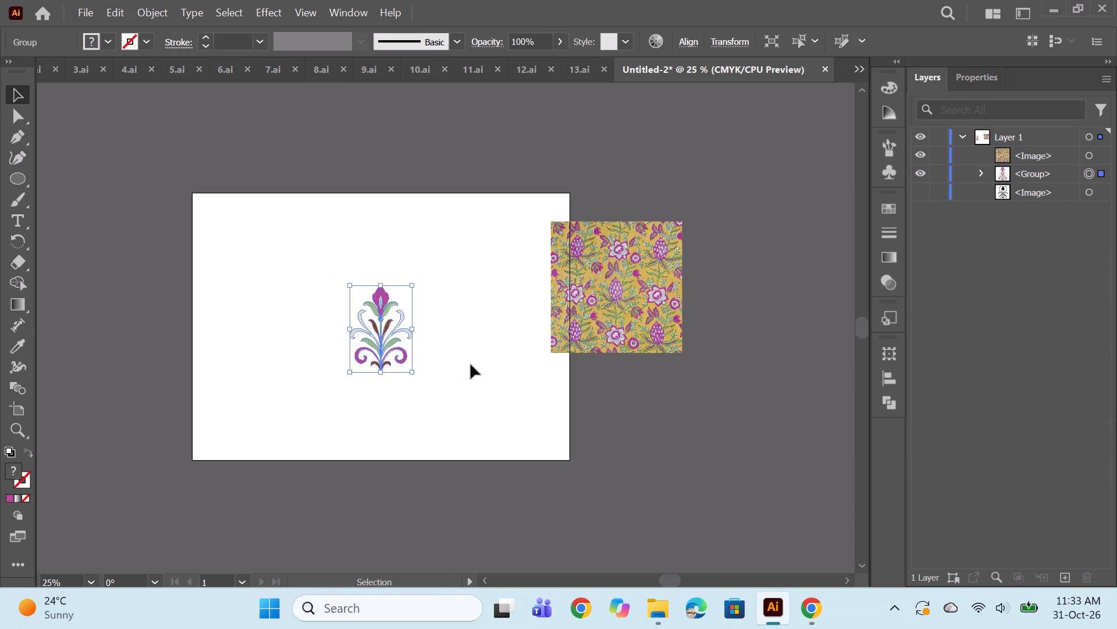
{"action": "left_click", "coordinate": [475, 350]}
{"action": "left_click", "coordinate": [388, 349]}
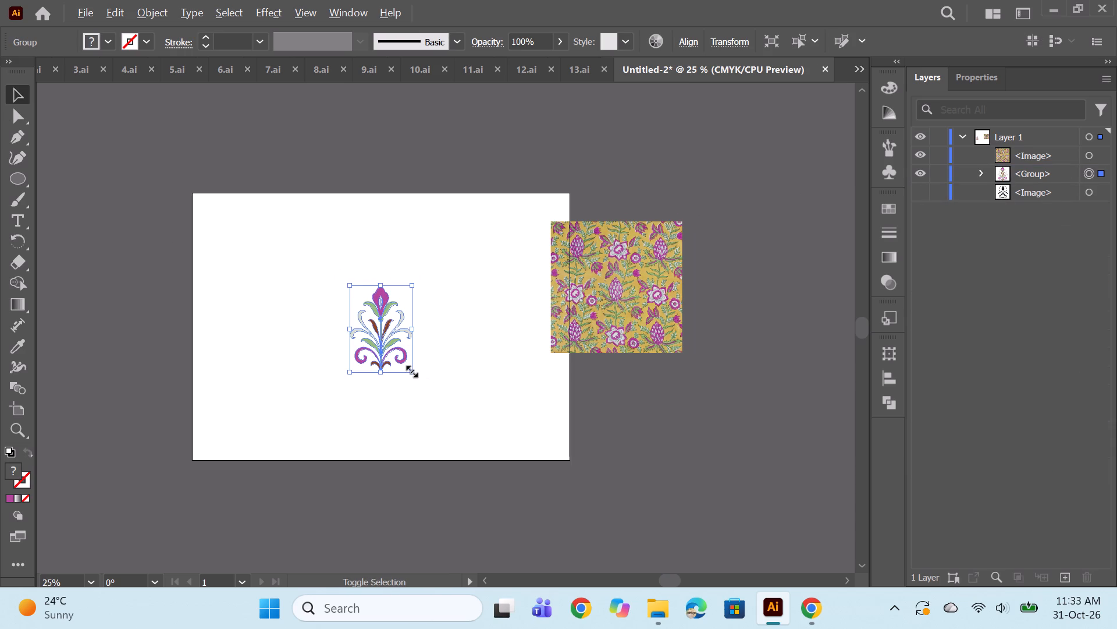
{"action": "left_click_drag", "start_coordinate": [410, 370], "coordinate": [405, 365], "text": "alt+shift"}
{"action": "left_click", "coordinate": [439, 357]}
Move the fabric reference image farther right, completely off the artboard.
{"action": "left_click_drag", "start_coordinate": [611, 305], "coordinate": [630, 305]}
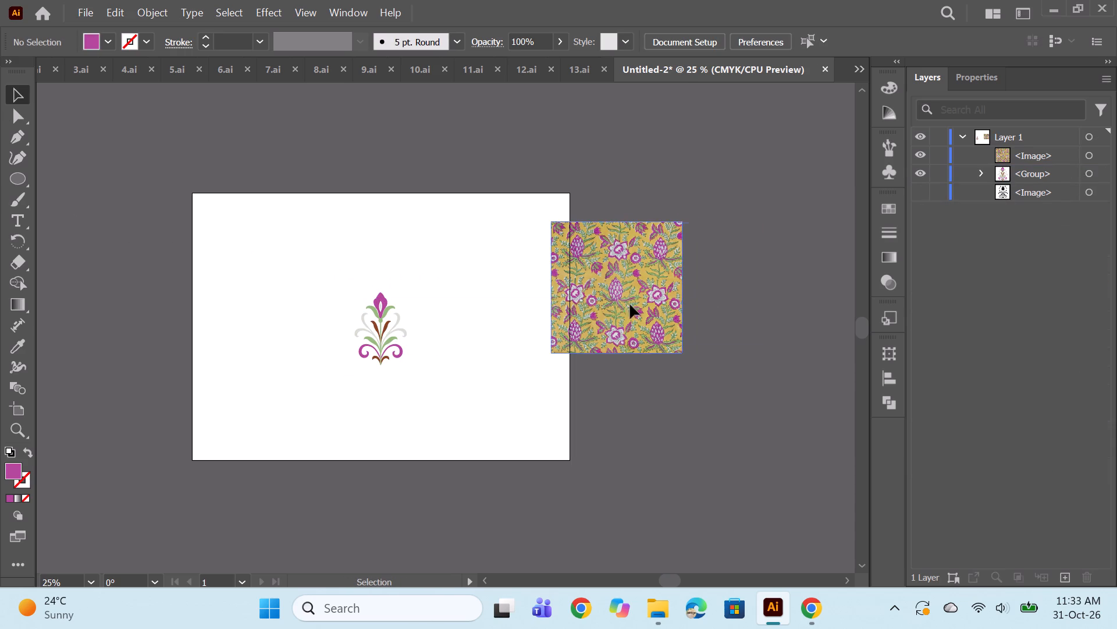
{"action": "left_click_drag", "start_coordinate": [630, 305], "coordinate": [709, 305]}
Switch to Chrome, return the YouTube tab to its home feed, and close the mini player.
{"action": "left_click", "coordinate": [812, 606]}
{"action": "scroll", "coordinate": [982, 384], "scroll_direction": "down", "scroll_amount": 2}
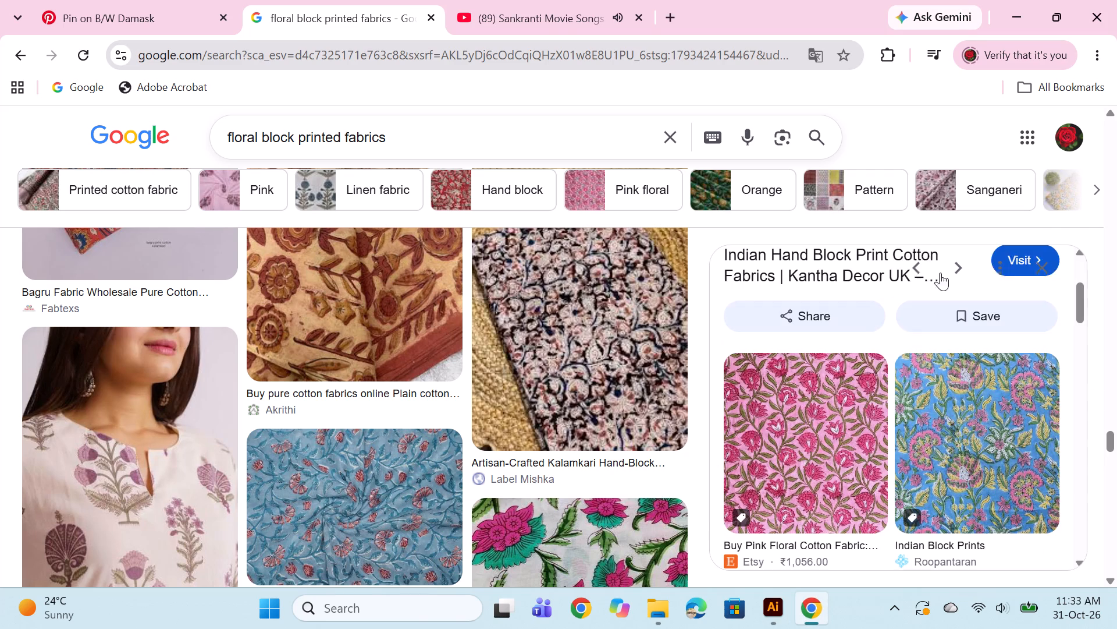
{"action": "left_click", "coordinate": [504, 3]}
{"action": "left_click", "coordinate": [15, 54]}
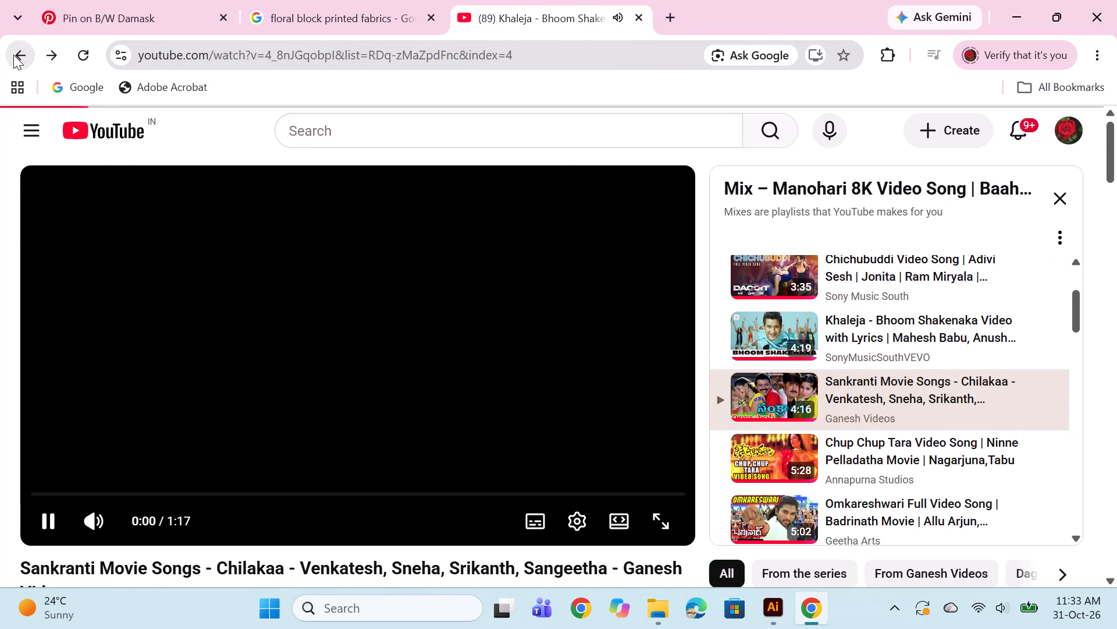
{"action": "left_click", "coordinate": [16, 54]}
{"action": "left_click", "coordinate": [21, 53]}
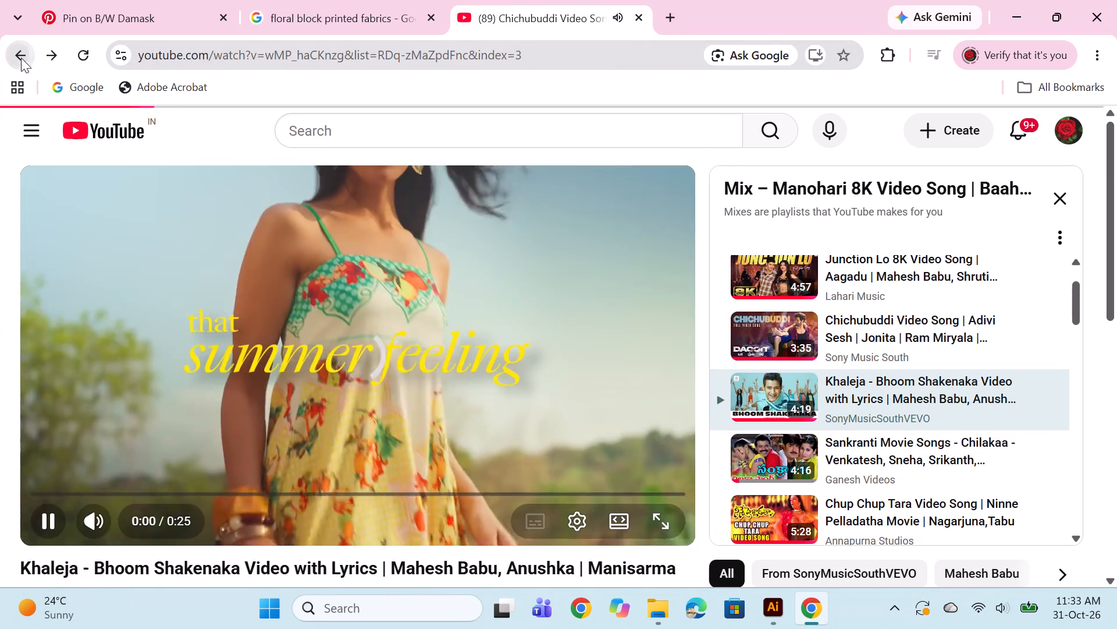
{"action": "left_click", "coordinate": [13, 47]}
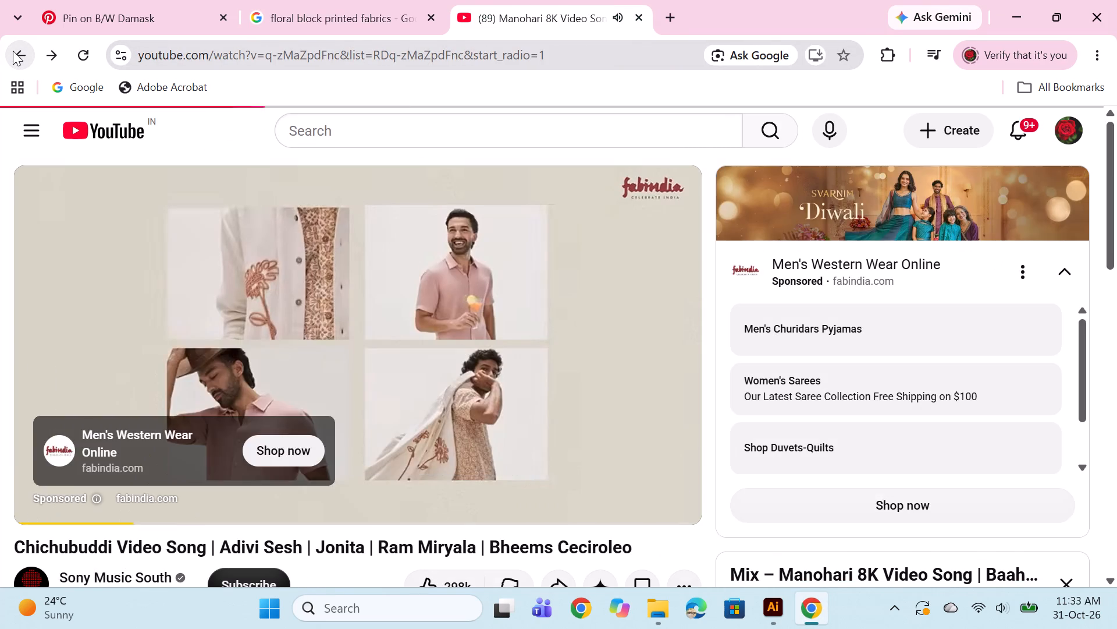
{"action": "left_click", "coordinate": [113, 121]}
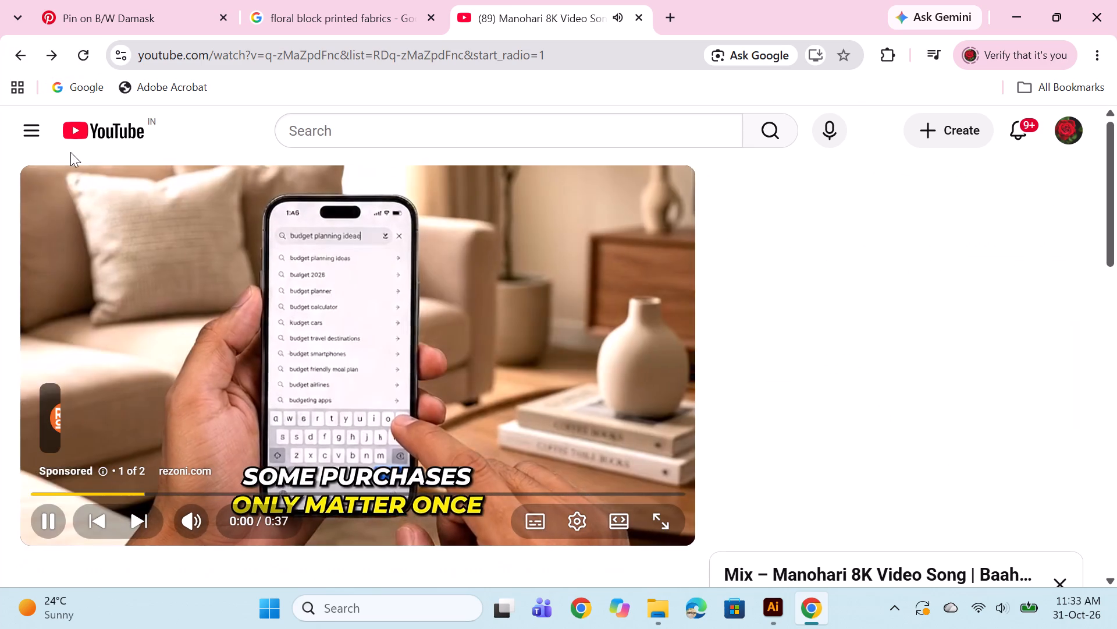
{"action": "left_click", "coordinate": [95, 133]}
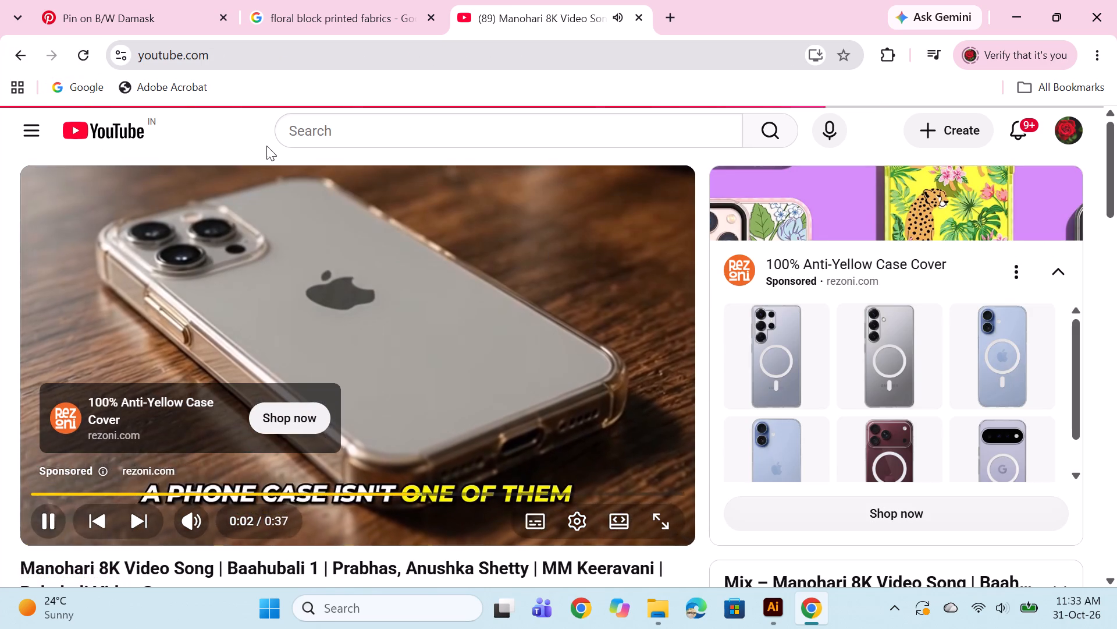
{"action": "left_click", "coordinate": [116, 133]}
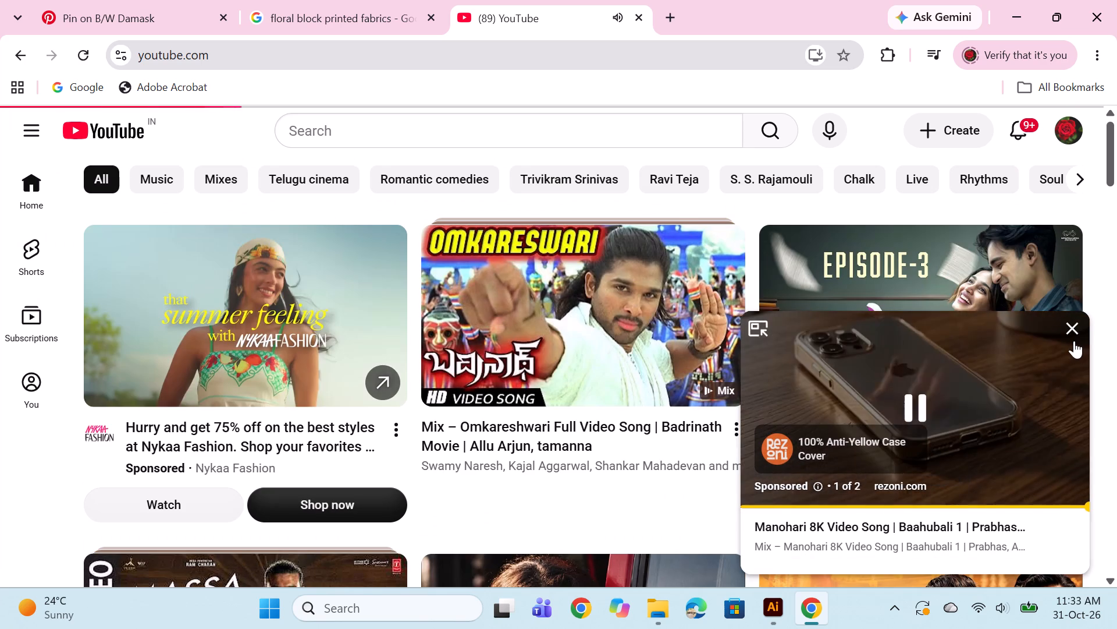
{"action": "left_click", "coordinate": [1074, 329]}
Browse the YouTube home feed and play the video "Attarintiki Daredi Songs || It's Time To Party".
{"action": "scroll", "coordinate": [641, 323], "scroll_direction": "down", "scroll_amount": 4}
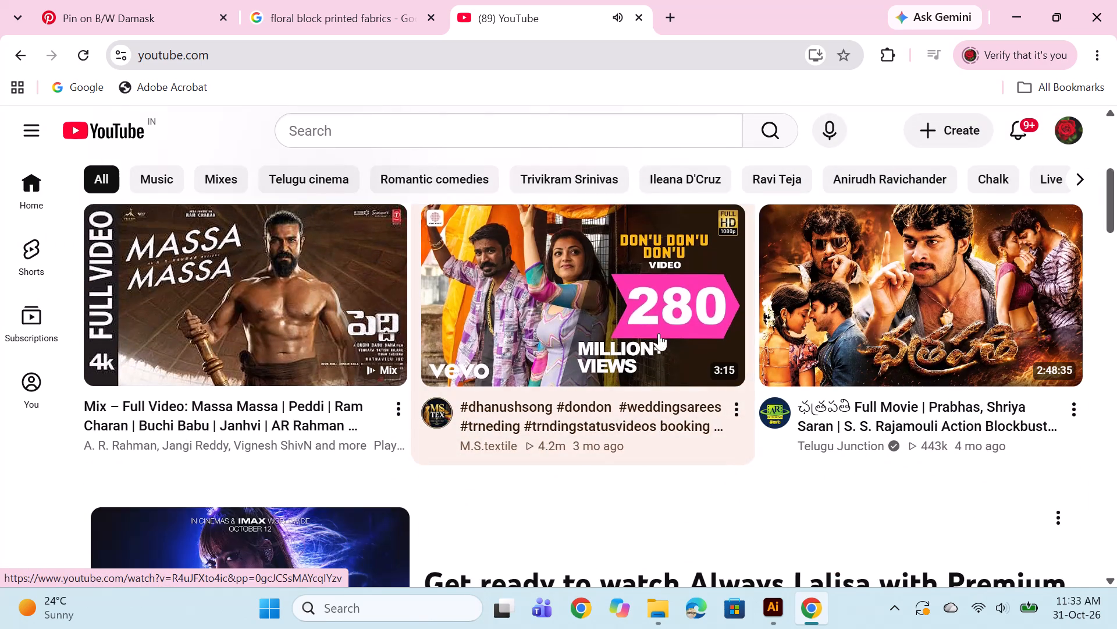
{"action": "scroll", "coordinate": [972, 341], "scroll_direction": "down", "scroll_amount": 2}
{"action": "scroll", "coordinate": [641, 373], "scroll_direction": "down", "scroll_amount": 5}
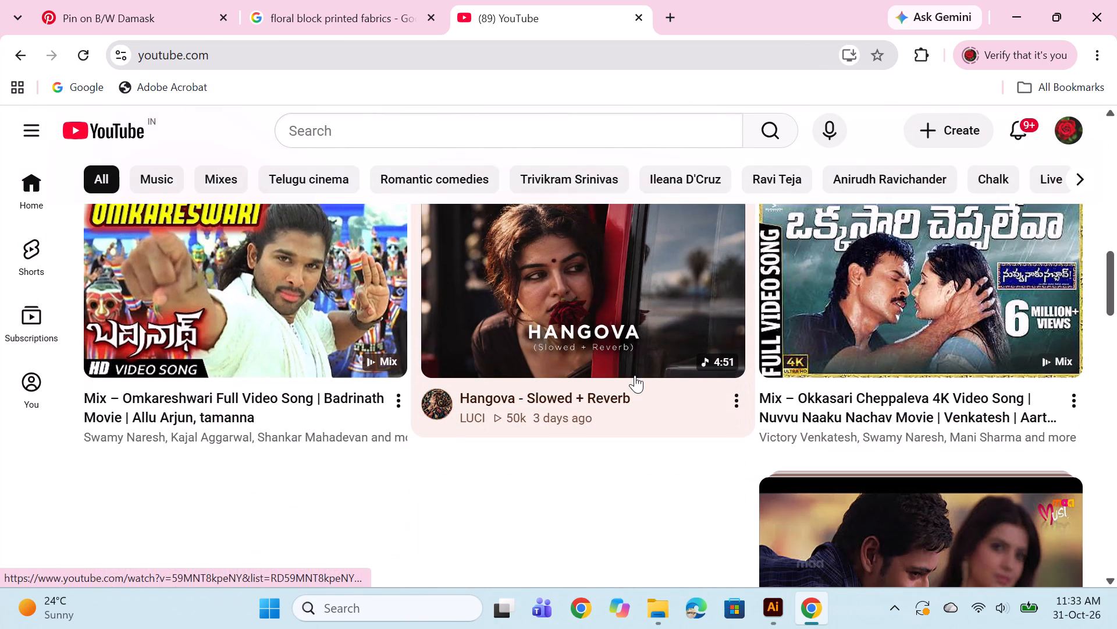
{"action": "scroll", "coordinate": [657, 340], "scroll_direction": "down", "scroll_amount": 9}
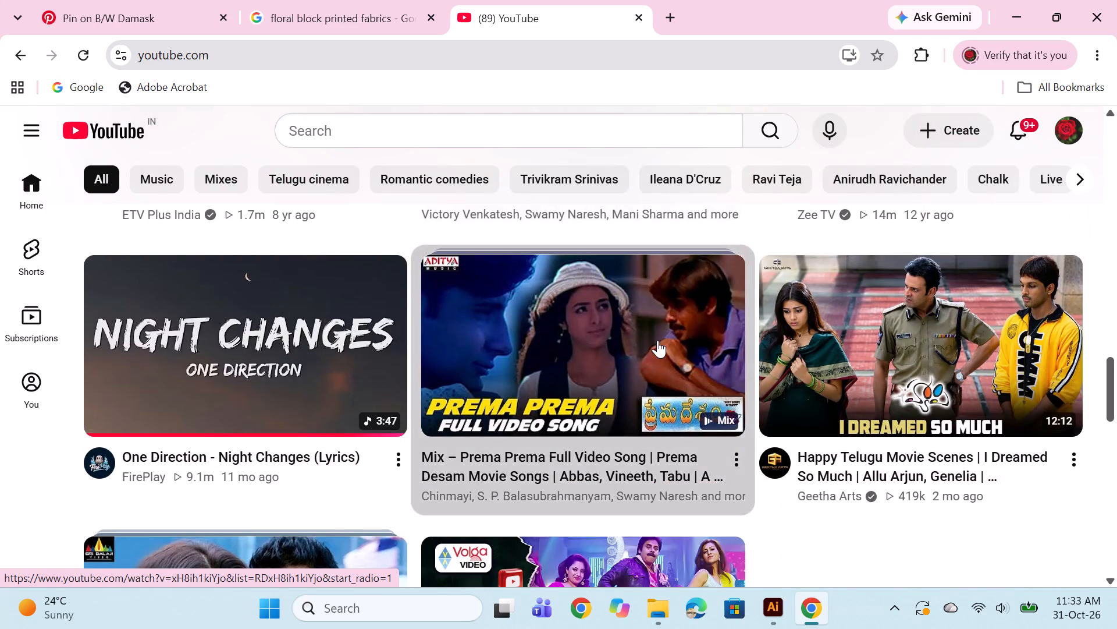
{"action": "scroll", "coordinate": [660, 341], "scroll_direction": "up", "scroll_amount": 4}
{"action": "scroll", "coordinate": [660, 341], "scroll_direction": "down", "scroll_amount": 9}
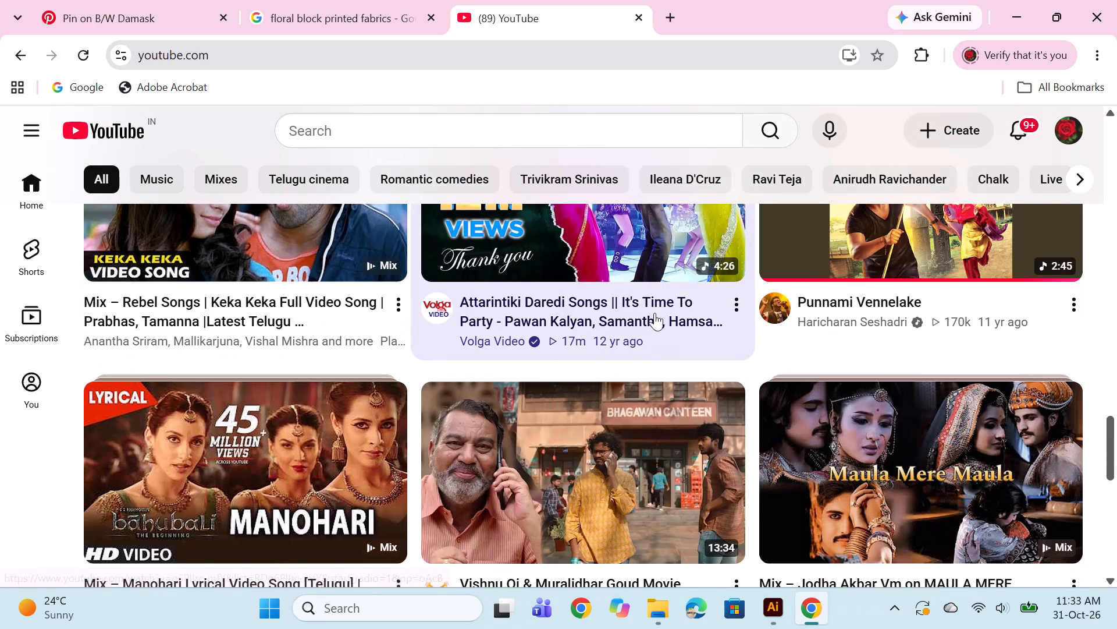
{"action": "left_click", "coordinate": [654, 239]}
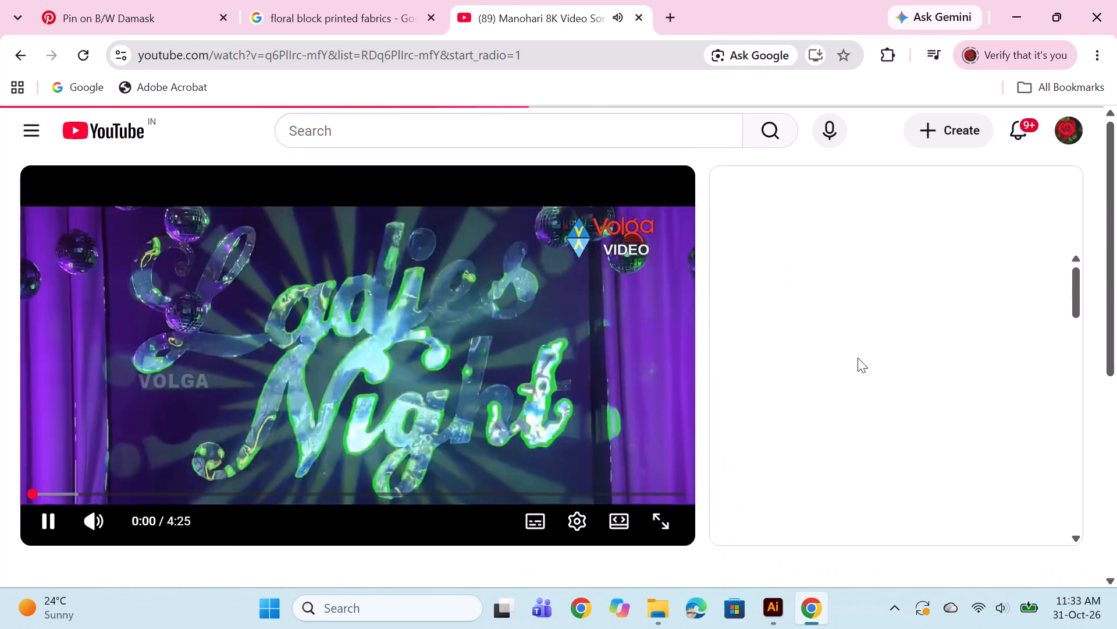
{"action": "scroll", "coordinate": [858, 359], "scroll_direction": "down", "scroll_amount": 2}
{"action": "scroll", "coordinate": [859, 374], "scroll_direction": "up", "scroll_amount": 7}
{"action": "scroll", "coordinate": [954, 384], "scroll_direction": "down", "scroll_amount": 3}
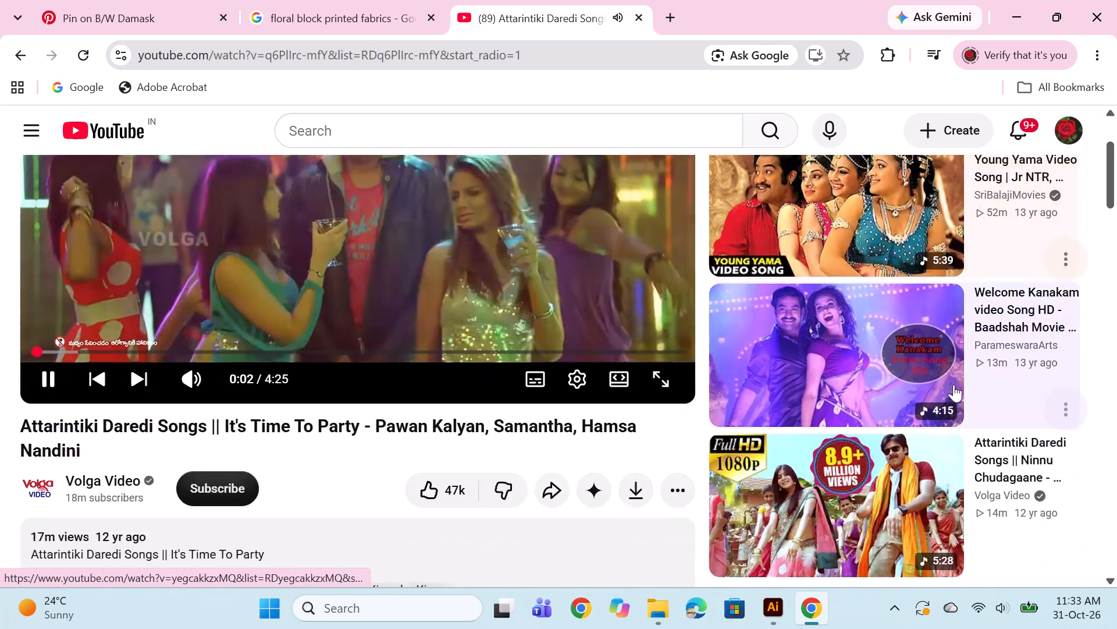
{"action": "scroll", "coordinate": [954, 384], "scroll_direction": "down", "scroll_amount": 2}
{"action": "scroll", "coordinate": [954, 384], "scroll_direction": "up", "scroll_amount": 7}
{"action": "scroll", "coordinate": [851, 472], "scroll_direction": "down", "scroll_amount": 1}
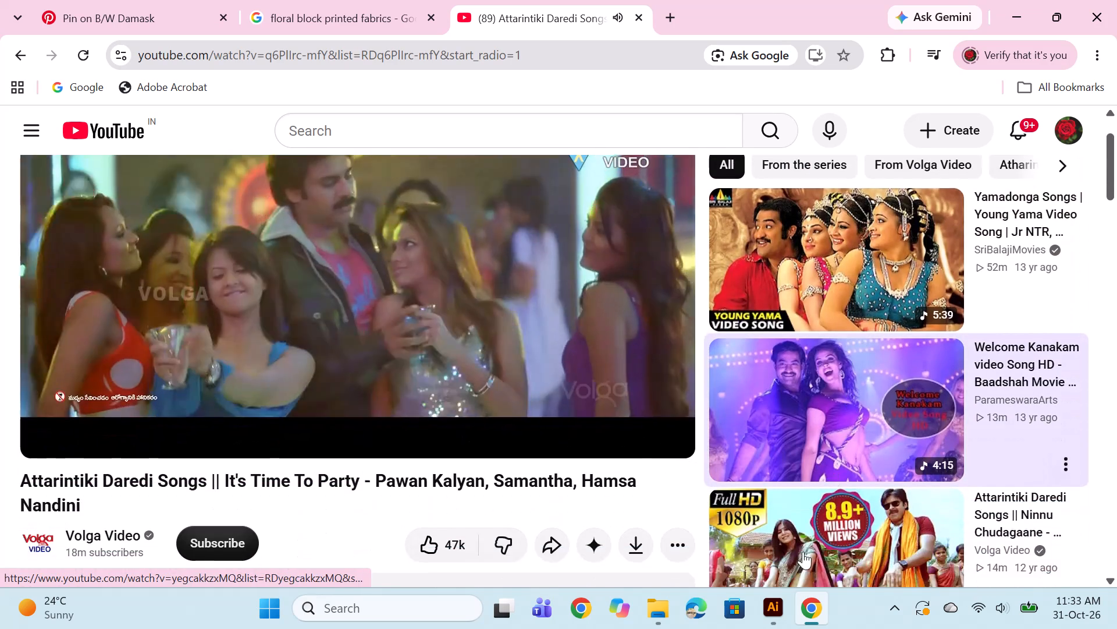
Switch back to Illustrator, draw a rectangle covering the entire artboard, and place it directly behind the motif group.
{"action": "left_click", "coordinate": [768, 609]}
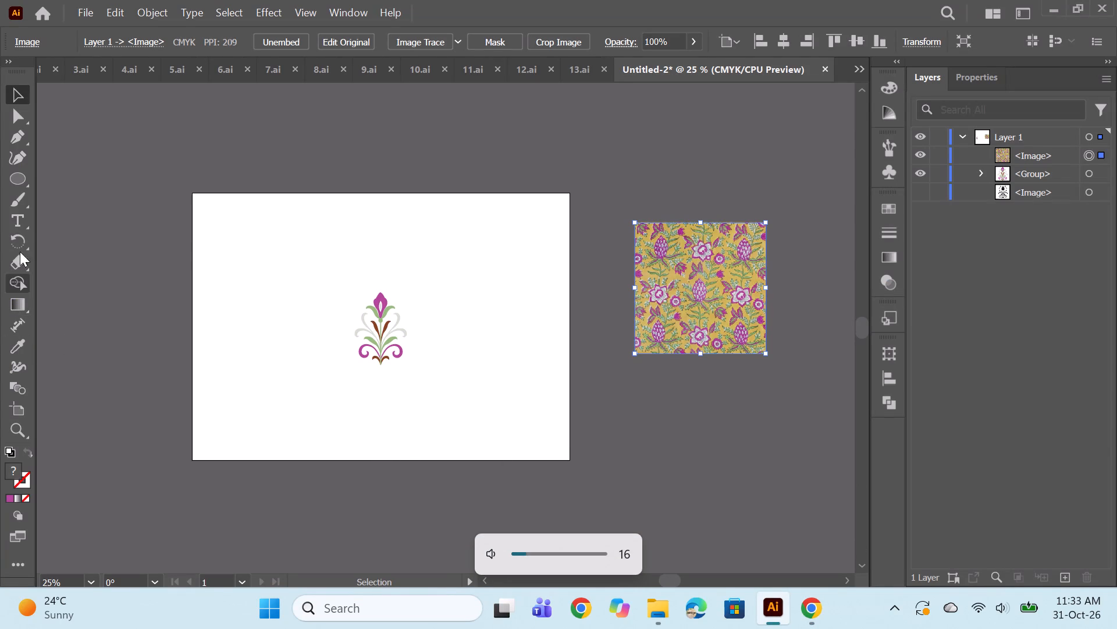
{"action": "left_click", "coordinate": [19, 179]}
{"action": "right_click", "coordinate": [19, 179]}
{"action": "left_click", "coordinate": [76, 190]}
{"action": "right_click", "coordinate": [9, 180]}
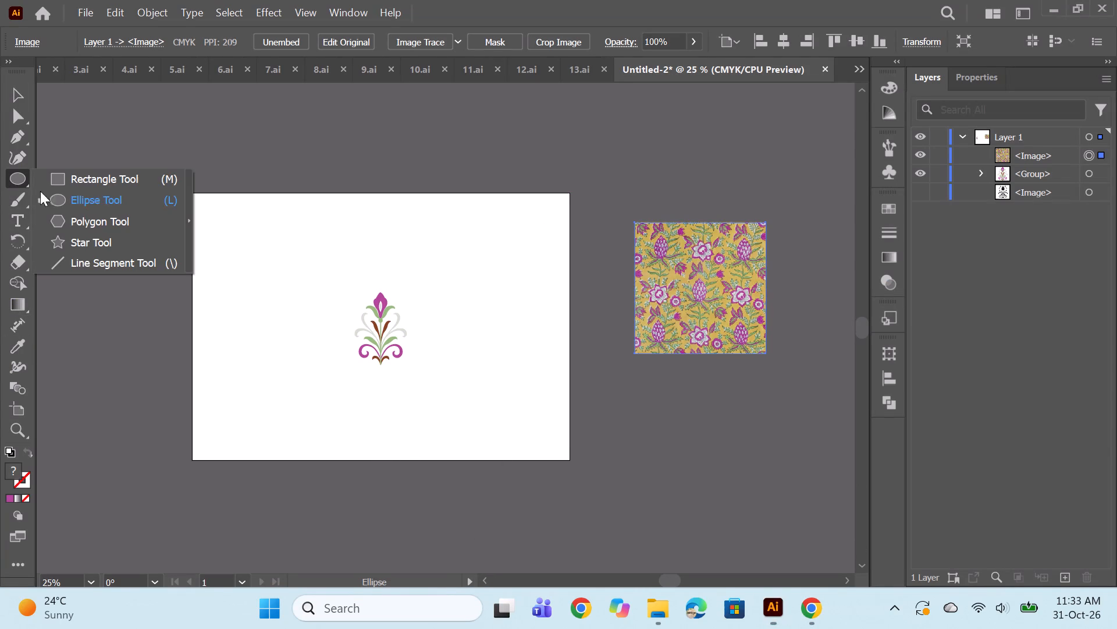
{"action": "left_click", "coordinate": [97, 183]}
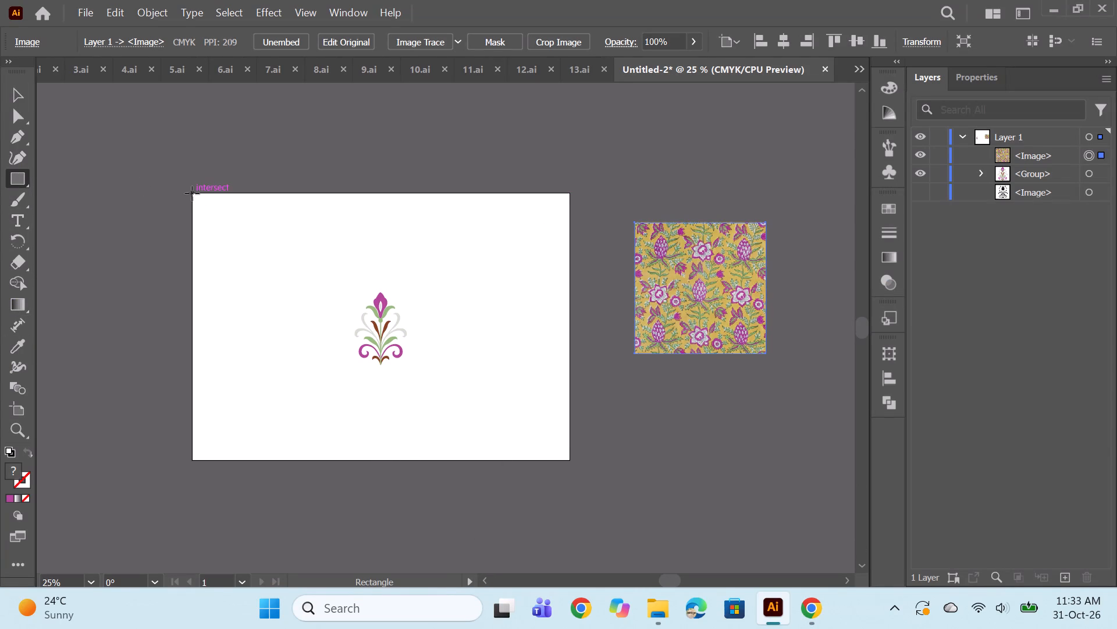
{"action": "left_click_drag", "start_coordinate": [192, 193], "coordinate": [572, 458]}
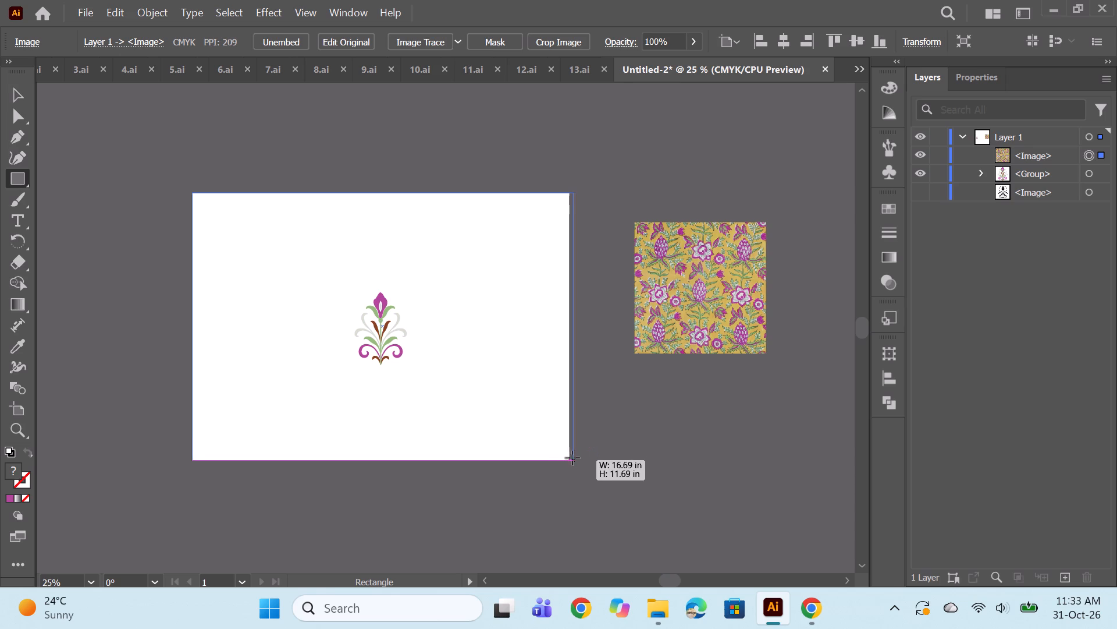
{"action": "left_click_drag", "start_coordinate": [572, 458], "coordinate": [570, 460]}
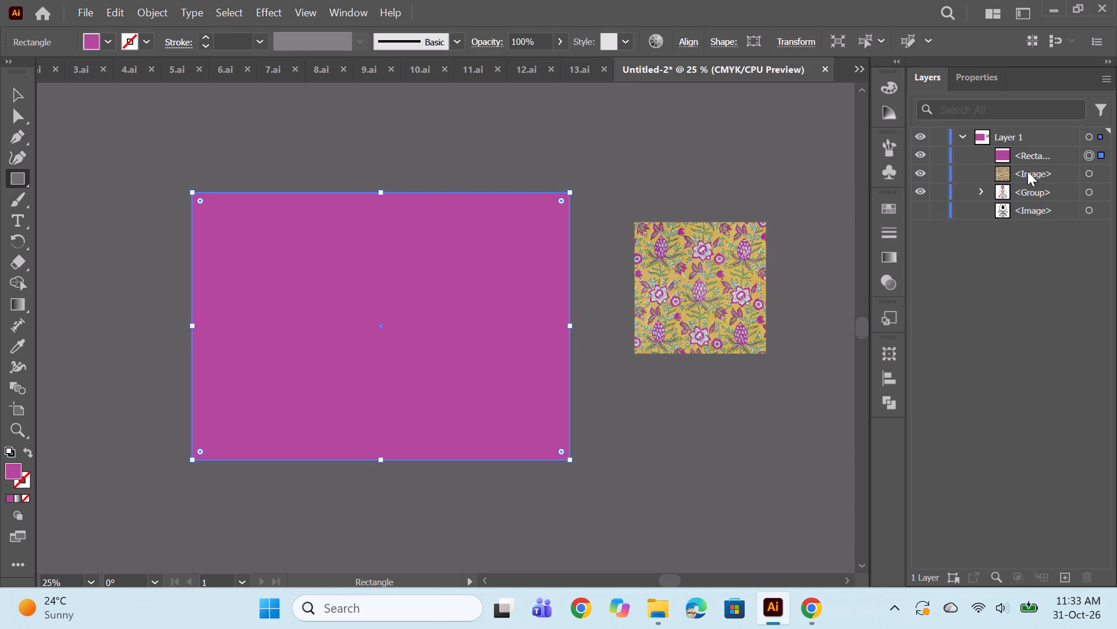
{"action": "left_click_drag", "start_coordinate": [1025, 156], "coordinate": [1031, 198]}
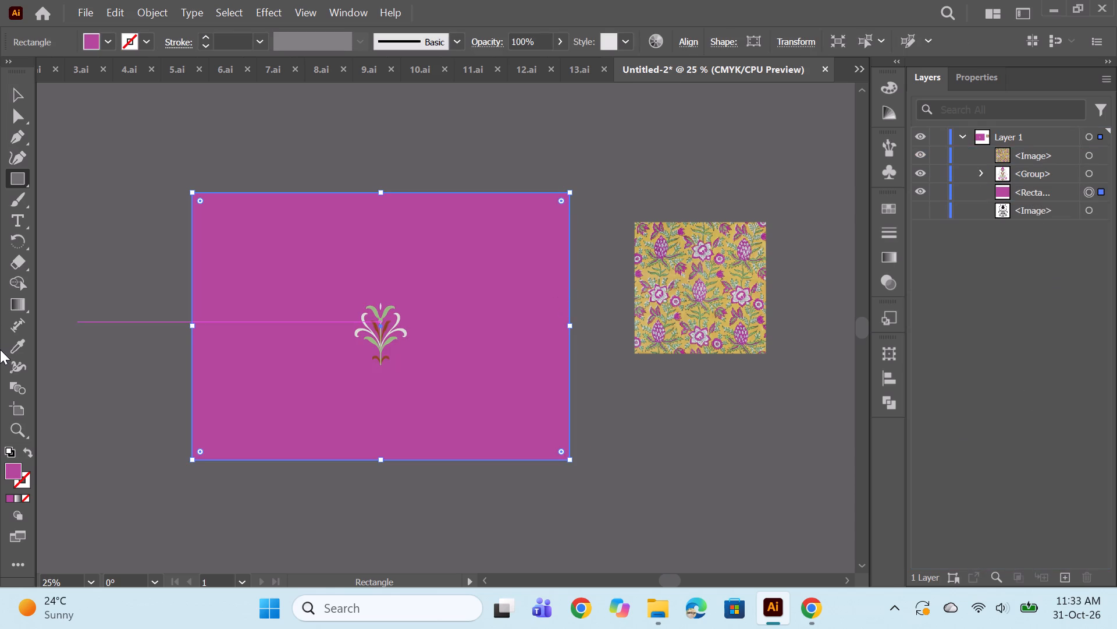
Fill the background rectangle with the mustard yellow ground colour sampled from the fabric reference using the Eyedropper.
{"action": "left_click", "coordinate": [3, 342]}
{"action": "left_click", "coordinate": [25, 344]}
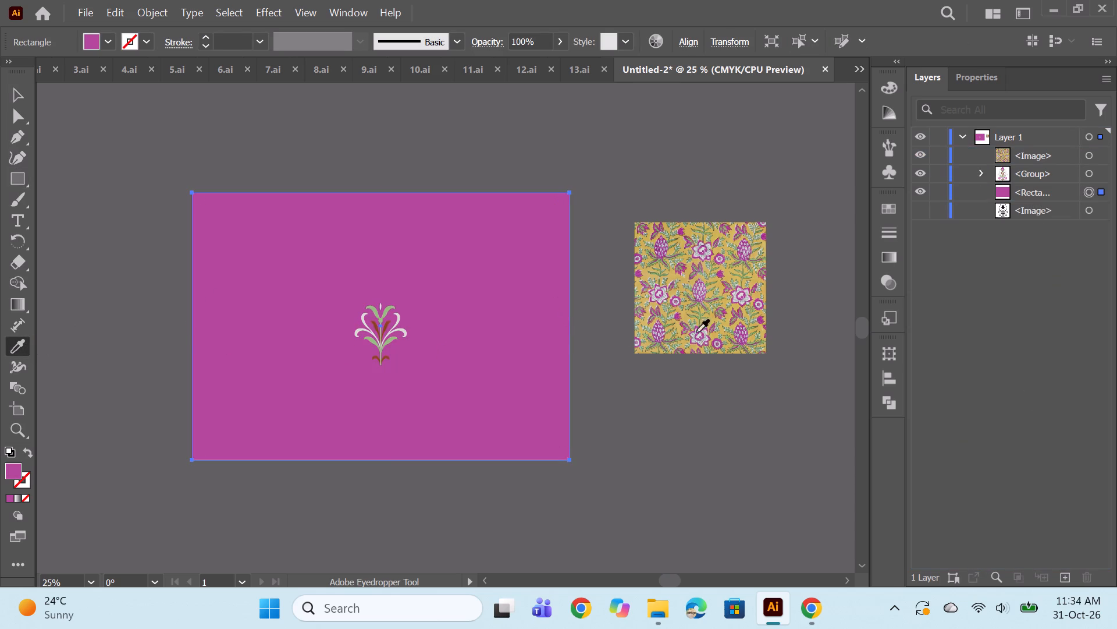
{"action": "scroll", "coordinate": [738, 297], "scroll_direction": "up", "scroll_amount": 3, "text": "alt"}
{"action": "left_click", "coordinate": [614, 236]}
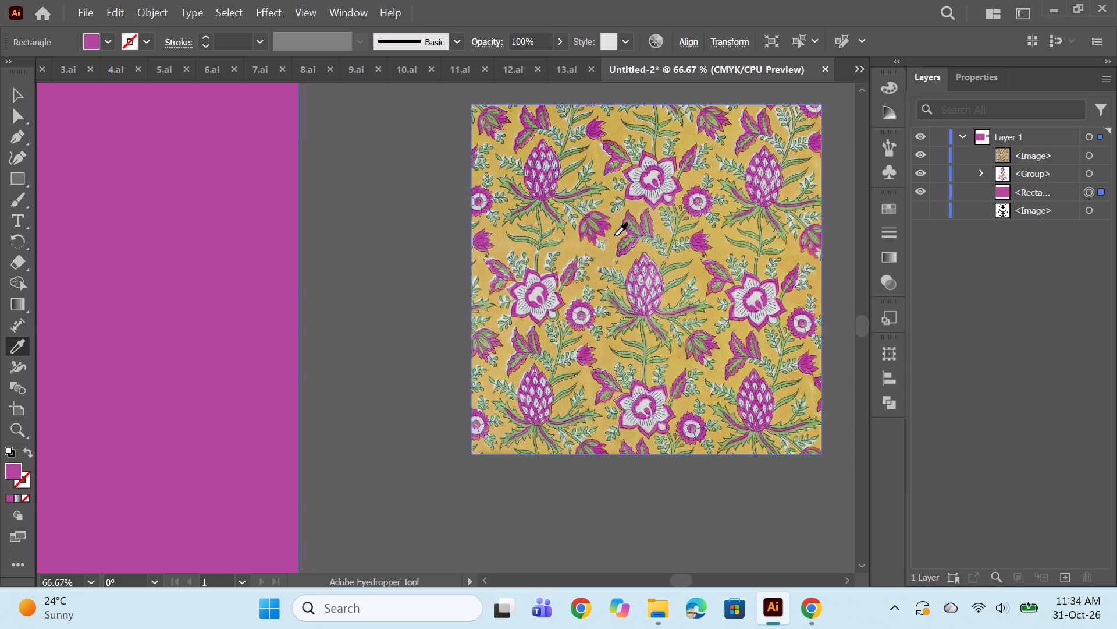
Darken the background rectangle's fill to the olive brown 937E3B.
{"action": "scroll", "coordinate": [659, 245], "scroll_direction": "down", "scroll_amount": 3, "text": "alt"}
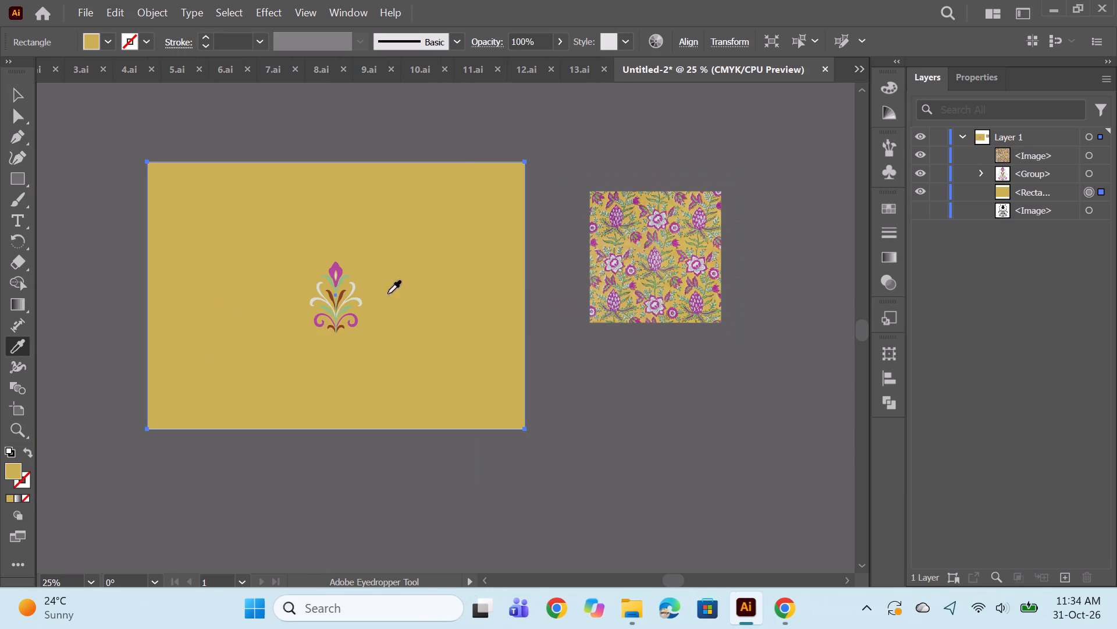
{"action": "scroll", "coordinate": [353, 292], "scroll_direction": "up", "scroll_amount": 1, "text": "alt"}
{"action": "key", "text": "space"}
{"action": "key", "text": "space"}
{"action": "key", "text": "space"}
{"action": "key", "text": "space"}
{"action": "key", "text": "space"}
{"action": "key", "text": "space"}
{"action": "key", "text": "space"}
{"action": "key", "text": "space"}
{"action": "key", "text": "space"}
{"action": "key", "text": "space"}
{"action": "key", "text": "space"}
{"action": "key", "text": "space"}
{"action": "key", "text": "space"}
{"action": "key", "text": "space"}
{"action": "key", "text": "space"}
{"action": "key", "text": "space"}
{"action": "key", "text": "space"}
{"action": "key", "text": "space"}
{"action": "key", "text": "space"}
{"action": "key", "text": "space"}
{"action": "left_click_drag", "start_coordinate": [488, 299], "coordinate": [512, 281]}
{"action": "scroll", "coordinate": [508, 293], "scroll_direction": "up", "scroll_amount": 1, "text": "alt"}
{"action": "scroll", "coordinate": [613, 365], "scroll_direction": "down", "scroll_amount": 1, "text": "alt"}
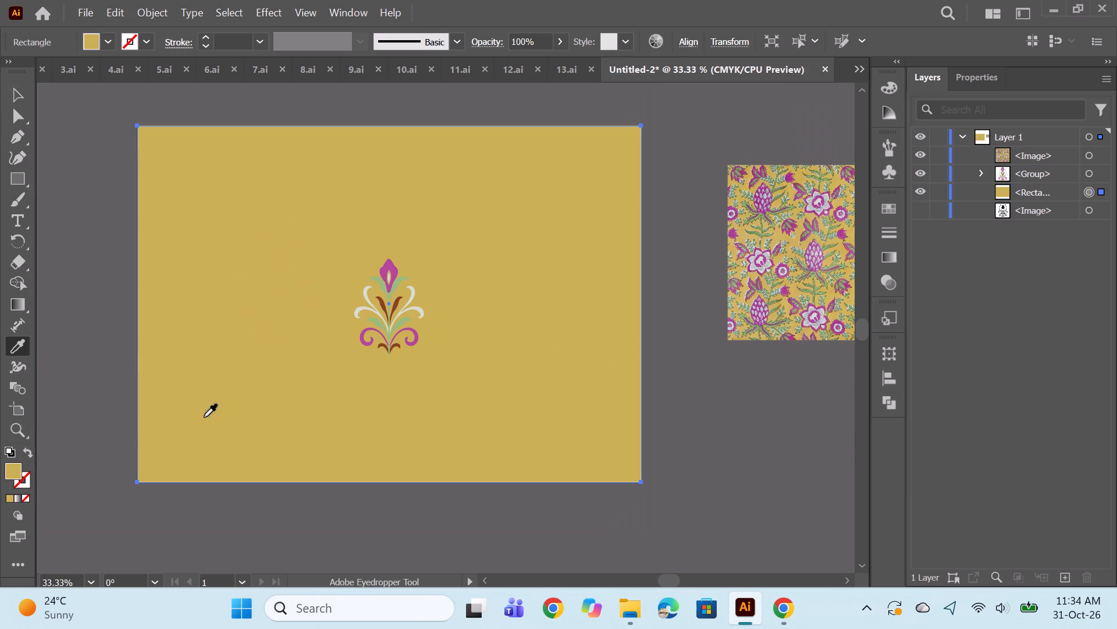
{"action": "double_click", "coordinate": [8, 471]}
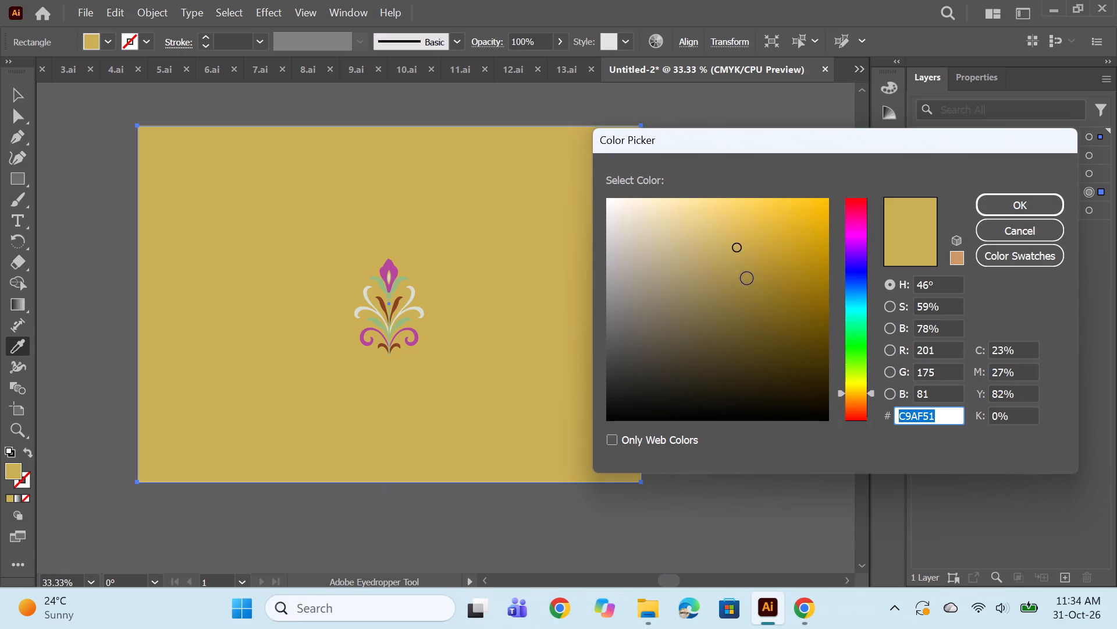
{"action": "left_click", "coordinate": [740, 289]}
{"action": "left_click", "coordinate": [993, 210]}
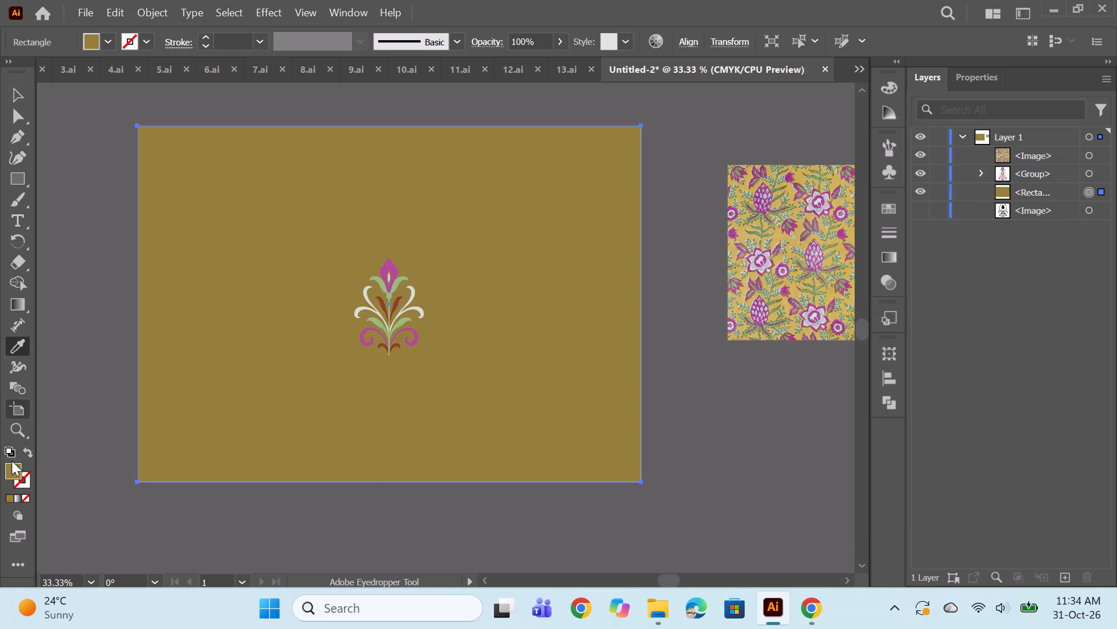
Adjust the background rectangle's fill to the ochre shade A58B42.
{"action": "key", "text": "space"}
{"action": "key", "text": "space"}
{"action": "key", "text": "space"}
{"action": "key", "text": "space"}
{"action": "key", "text": "space"}
{"action": "key", "text": "space"}
{"action": "left_click_drag", "start_coordinate": [487, 426], "coordinate": [463, 419]}
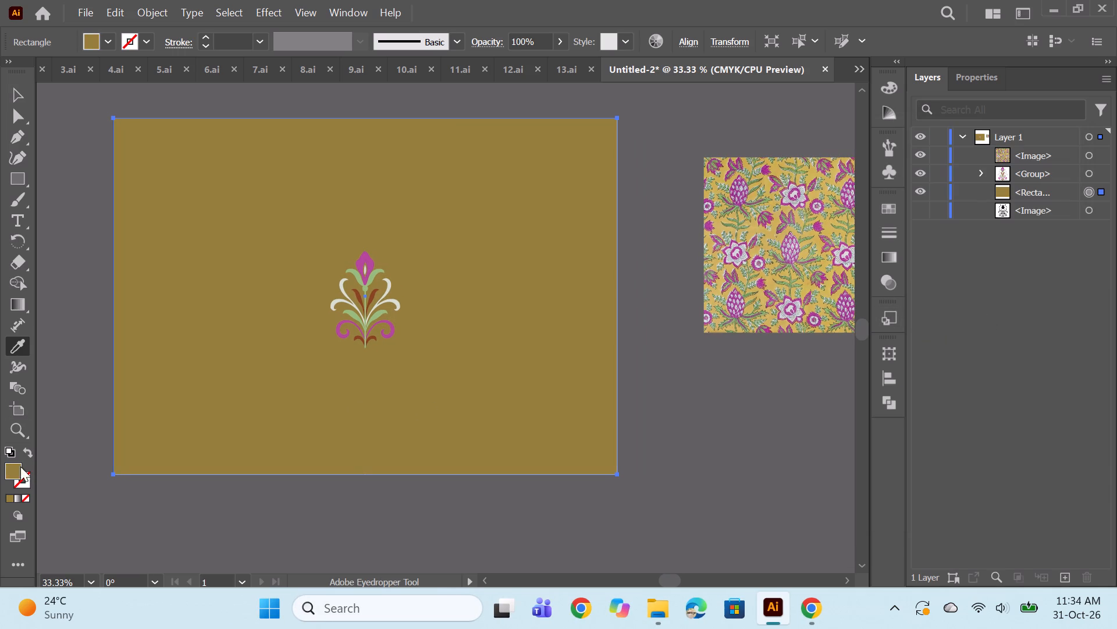
{"action": "double_click", "coordinate": [13, 468]}
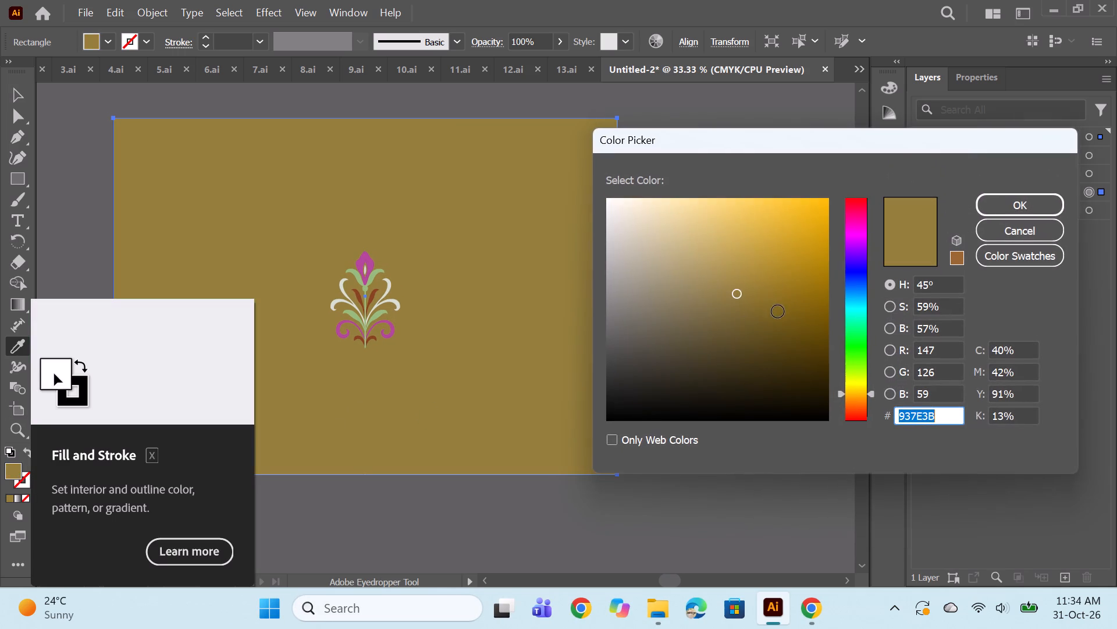
{"action": "left_click", "coordinate": [739, 286]}
{"action": "left_click", "coordinate": [739, 280]}
{"action": "left_click", "coordinate": [742, 274]}
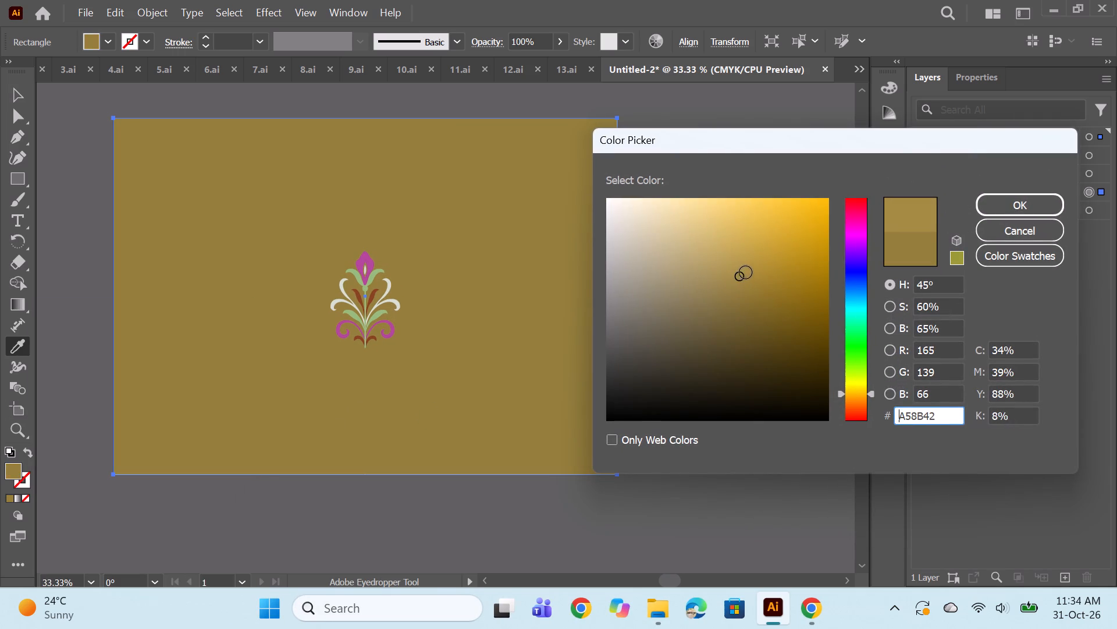
{"action": "left_click", "coordinate": [1024, 206]}
Darken the motif's magenta parts, the top bud and both lower scrolls, to the deeper magenta 9B3D89.
{"action": "key", "text": "space"}
{"action": "key", "text": "space"}
{"action": "key", "text": "space"}
{"action": "key", "text": "space"}
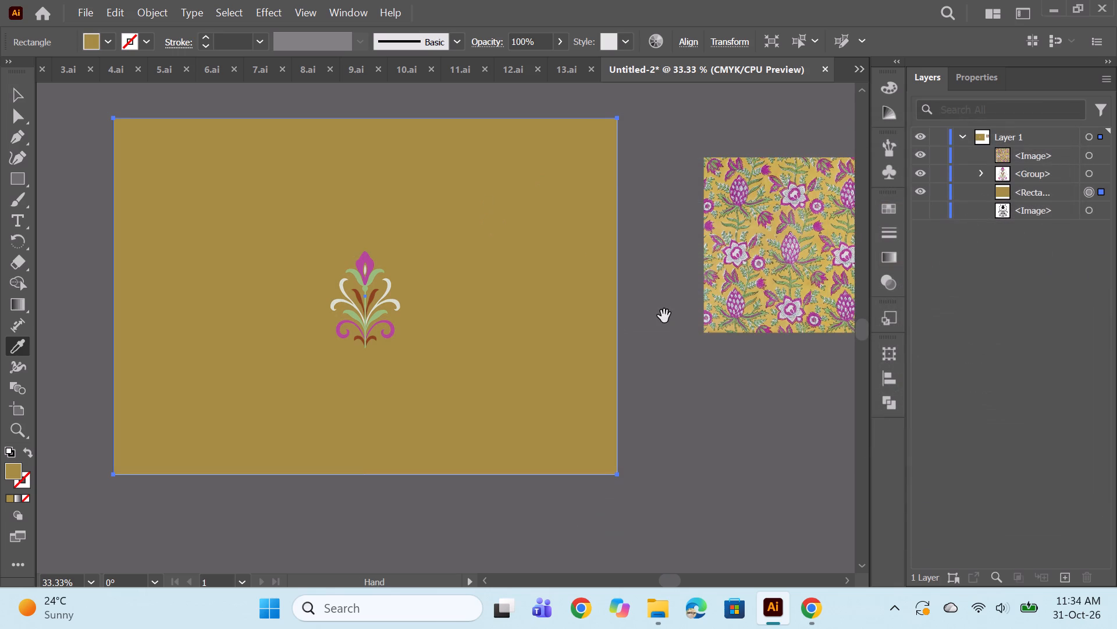
{"action": "left_click_drag", "start_coordinate": [660, 316], "coordinate": [634, 301]}
{"action": "scroll", "coordinate": [341, 271], "scroll_direction": "up", "scroll_amount": 1, "text": "alt"}
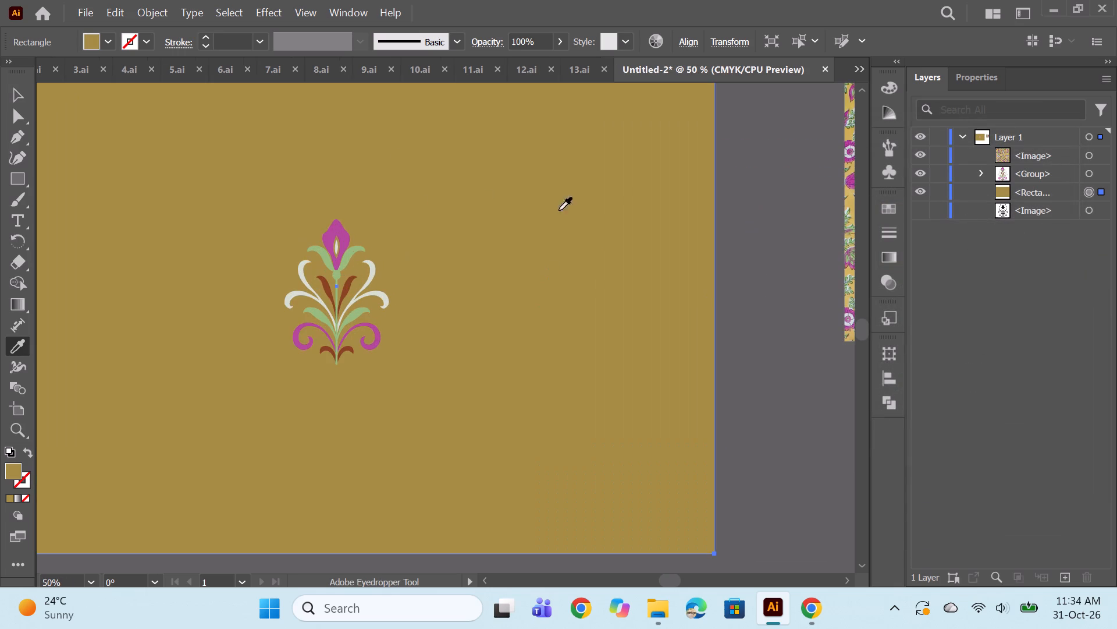
{"action": "scroll", "coordinate": [333, 243], "scroll_direction": "down", "scroll_amount": 1, "text": "alt"}
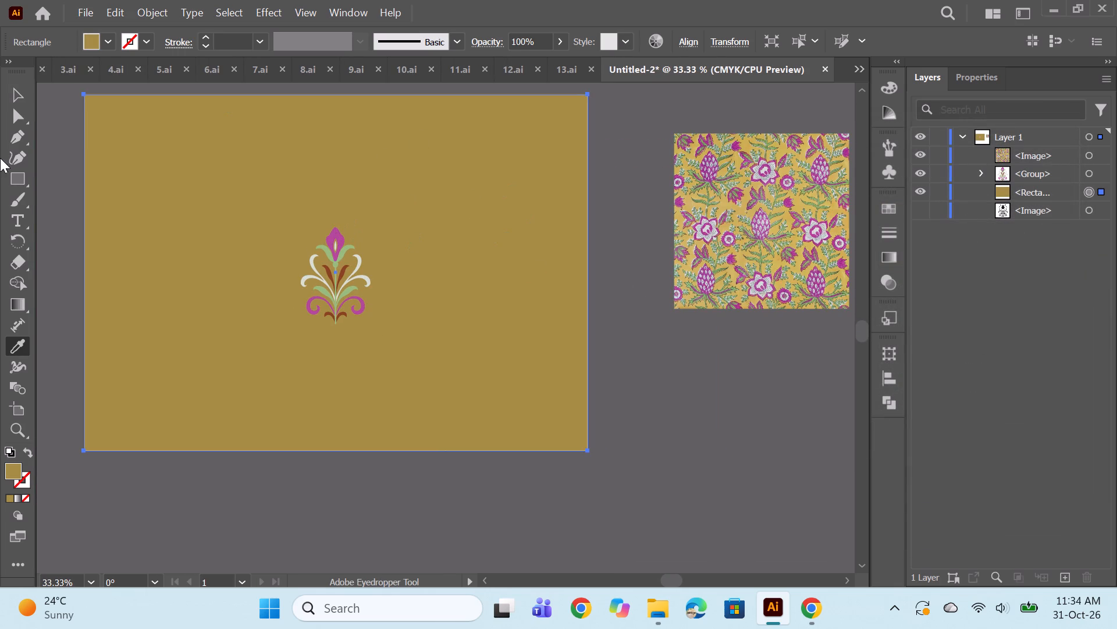
{"action": "left_click", "coordinate": [11, 101]}
{"action": "left_click", "coordinate": [336, 232]}
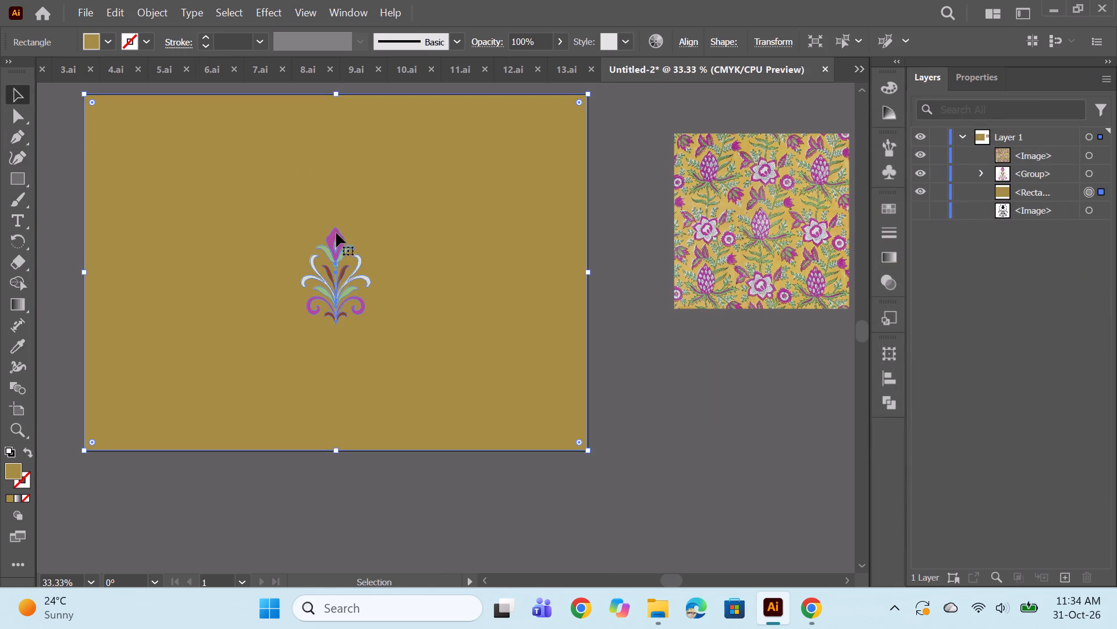
{"action": "left_click", "coordinate": [983, 168]}
{"action": "scroll", "coordinate": [1023, 242], "scroll_direction": "down", "scroll_amount": 4}
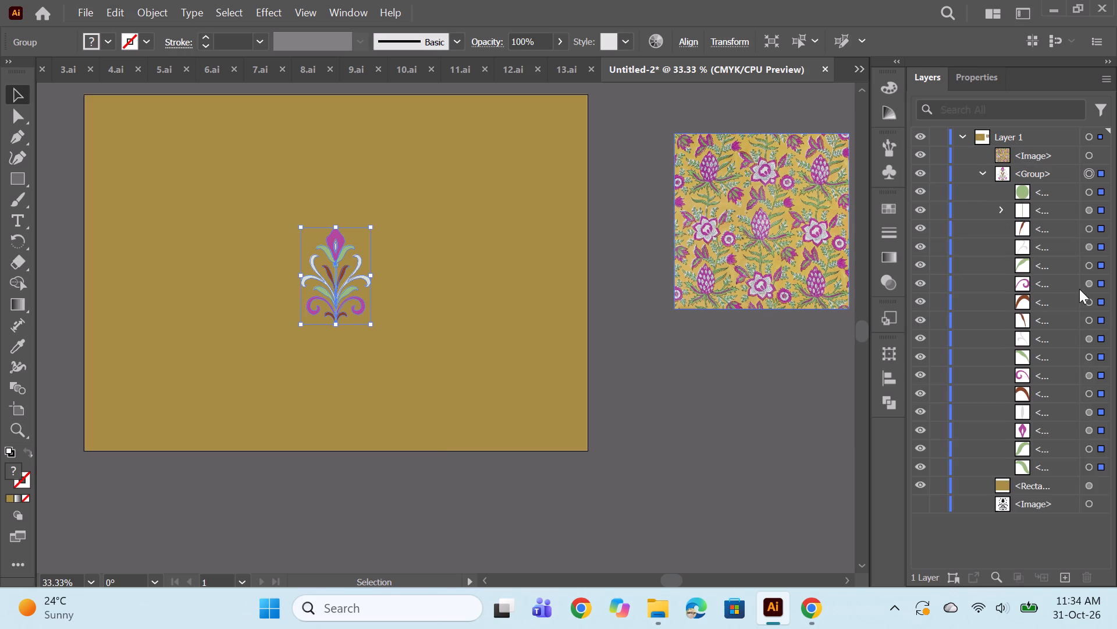
{"action": "left_click", "coordinate": [1084, 431]}
{"action": "left_click", "coordinate": [1091, 374], "text": "ctrl"}
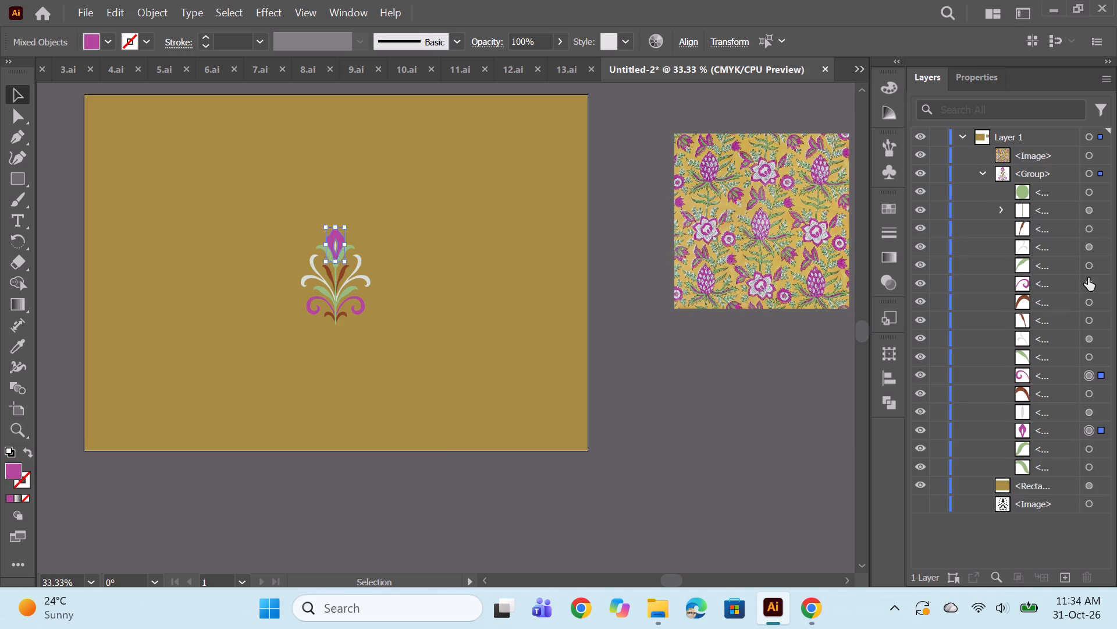
{"action": "left_click", "coordinate": [1088, 281], "text": "ctrl"}
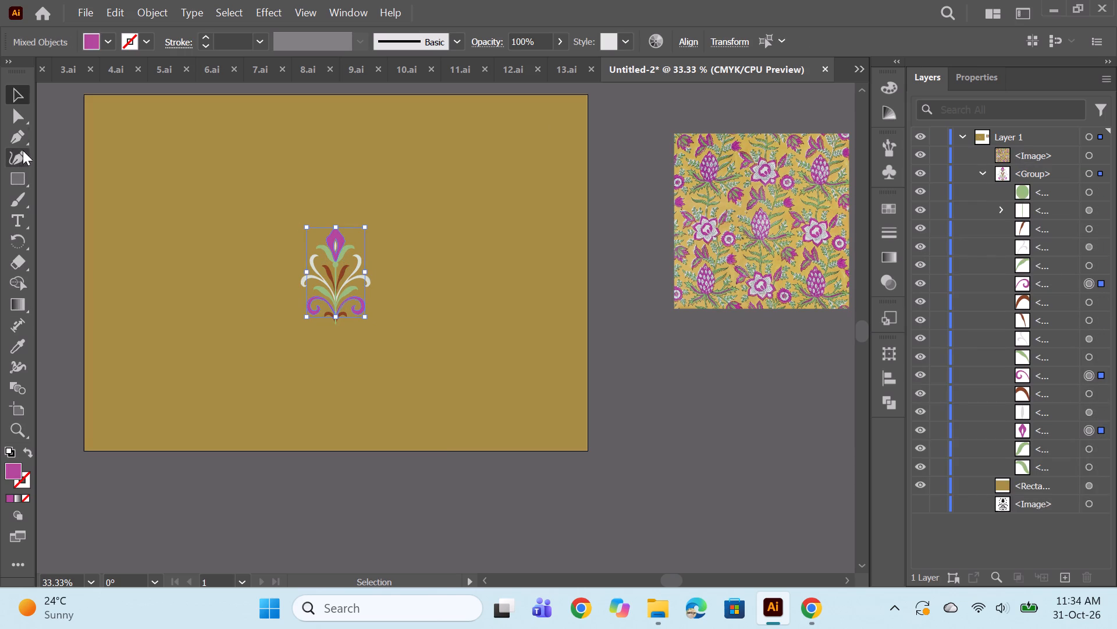
{"action": "left_click", "coordinate": [19, 135]}
{"action": "left_click", "coordinate": [10, 91]}
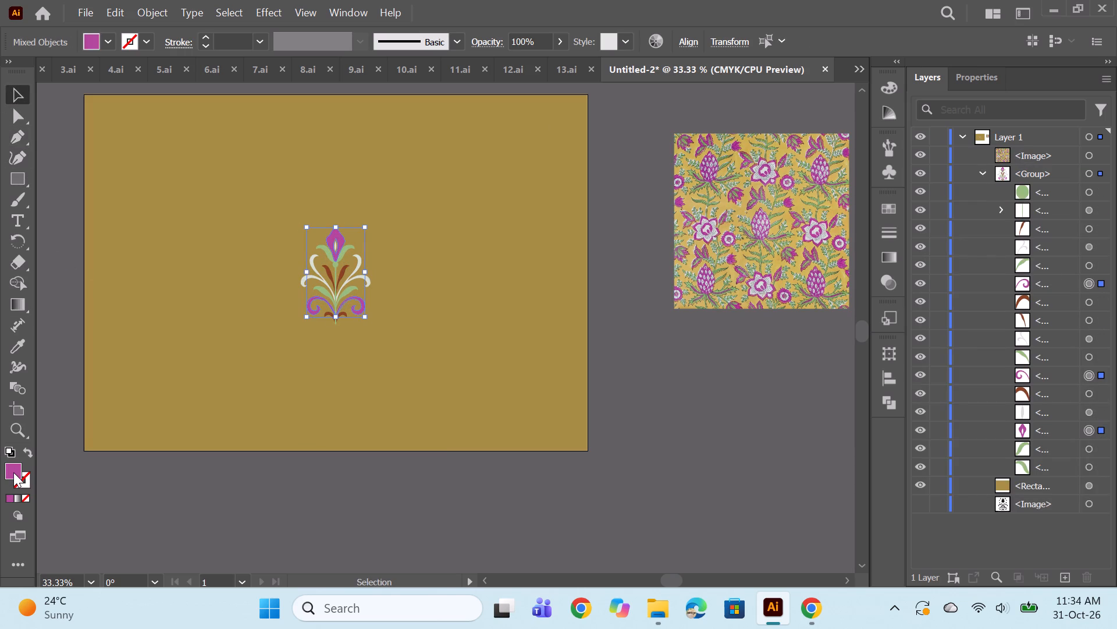
{"action": "double_click", "coordinate": [13, 472]}
{"action": "left_click", "coordinate": [744, 281]}
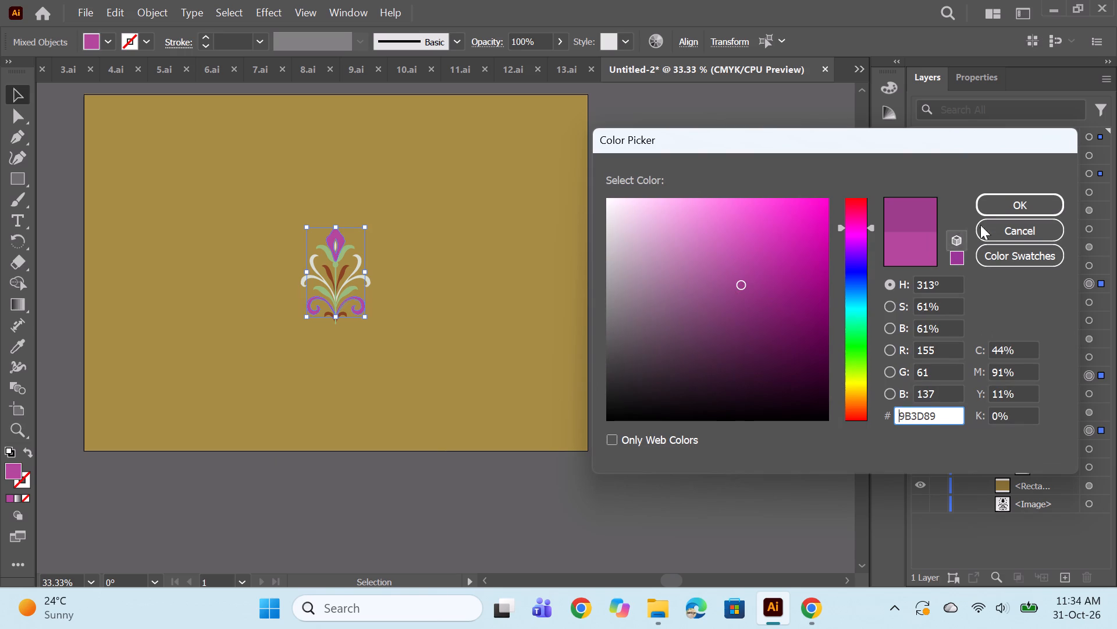
{"action": "left_click", "coordinate": [1023, 201]}
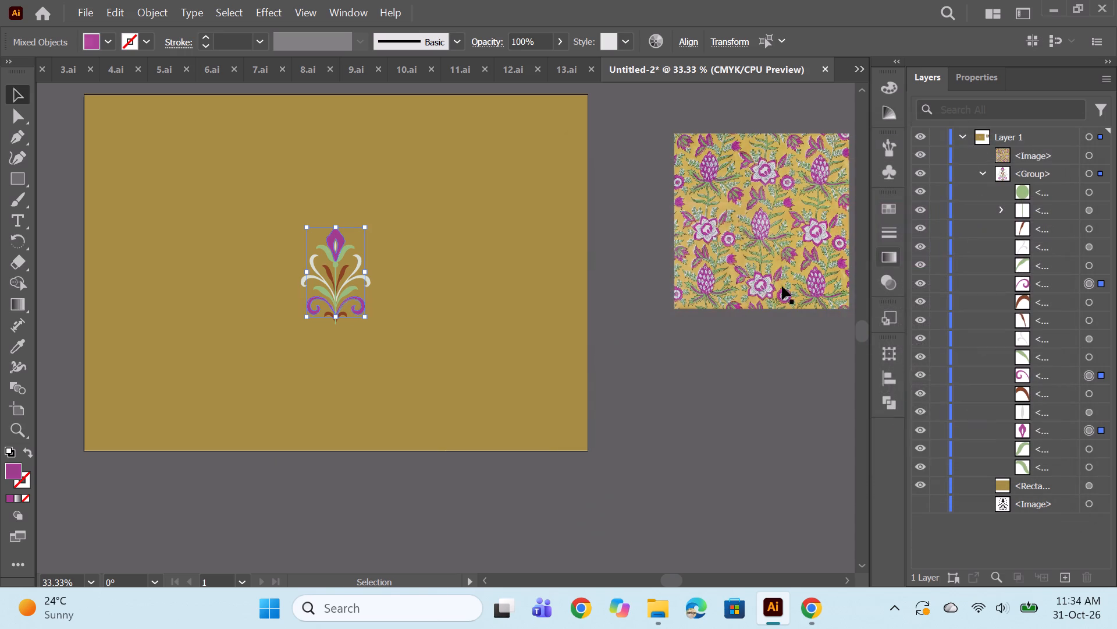
Look through the finished patterns in other open documents between 4.ai and 10.ai for comparison, and return to the Untitled-2 motif document.
{"action": "left_click", "coordinate": [725, 225], "text": "ctrl"}
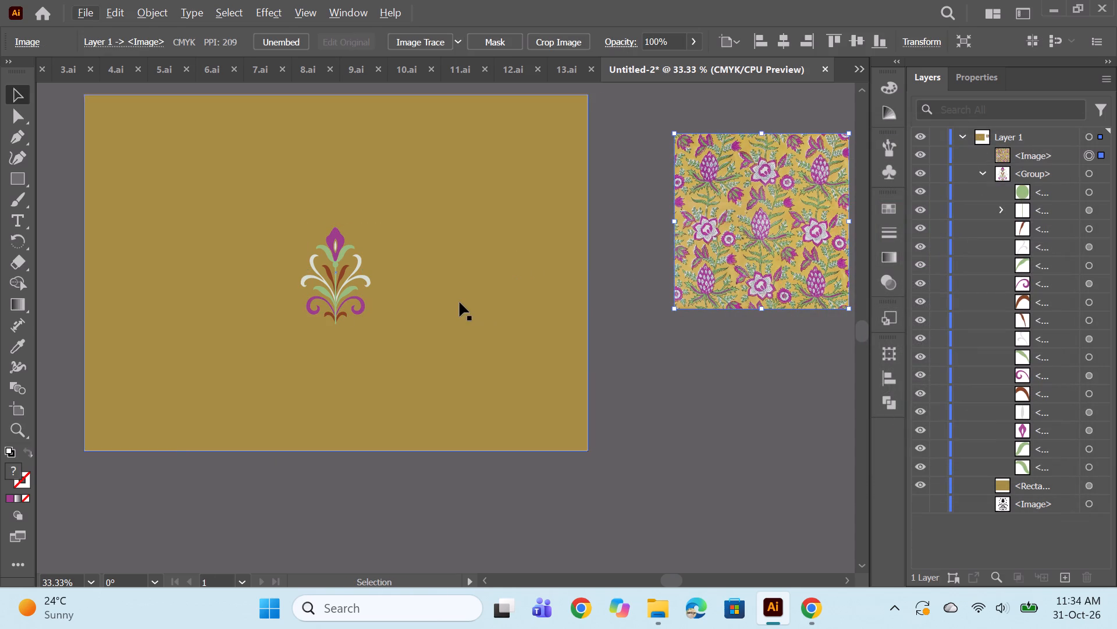
{"action": "scroll", "coordinate": [460, 302], "scroll_direction": "down", "scroll_amount": 1, "text": "alt"}
{"action": "scroll", "coordinate": [427, 291], "scroll_direction": "up", "scroll_amount": 1, "text": "alt"}
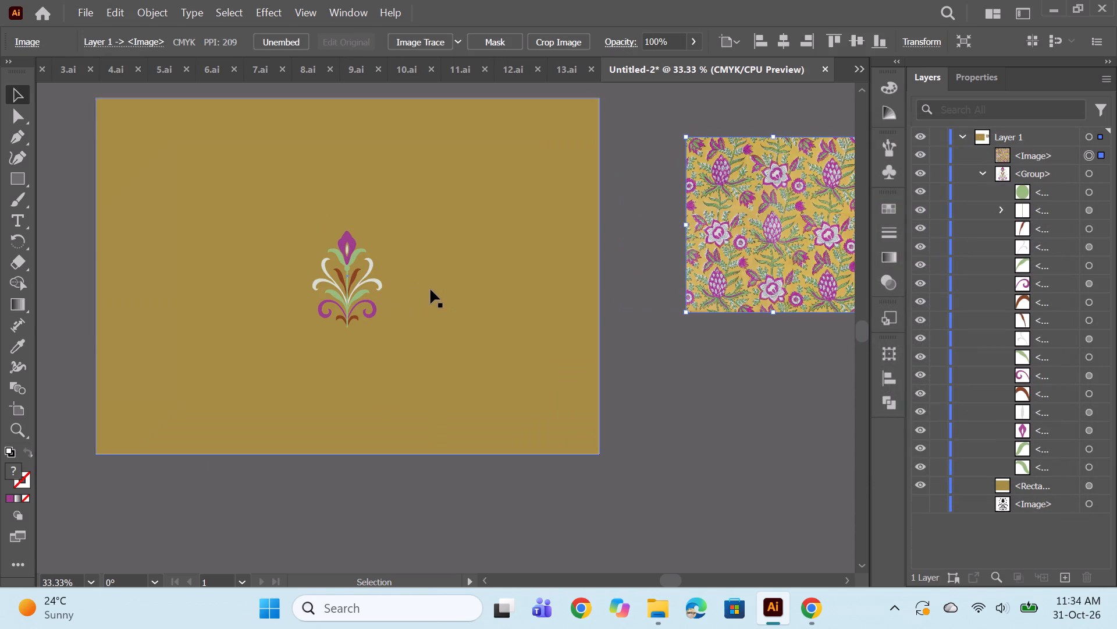
{"action": "key", "text": "space"}
{"action": "key", "text": "space"}
{"action": "key", "text": "space"}
{"action": "key", "text": "space"}
{"action": "left_click_drag", "start_coordinate": [621, 342], "coordinate": [601, 336]}
{"action": "left_click", "coordinate": [354, 67]}
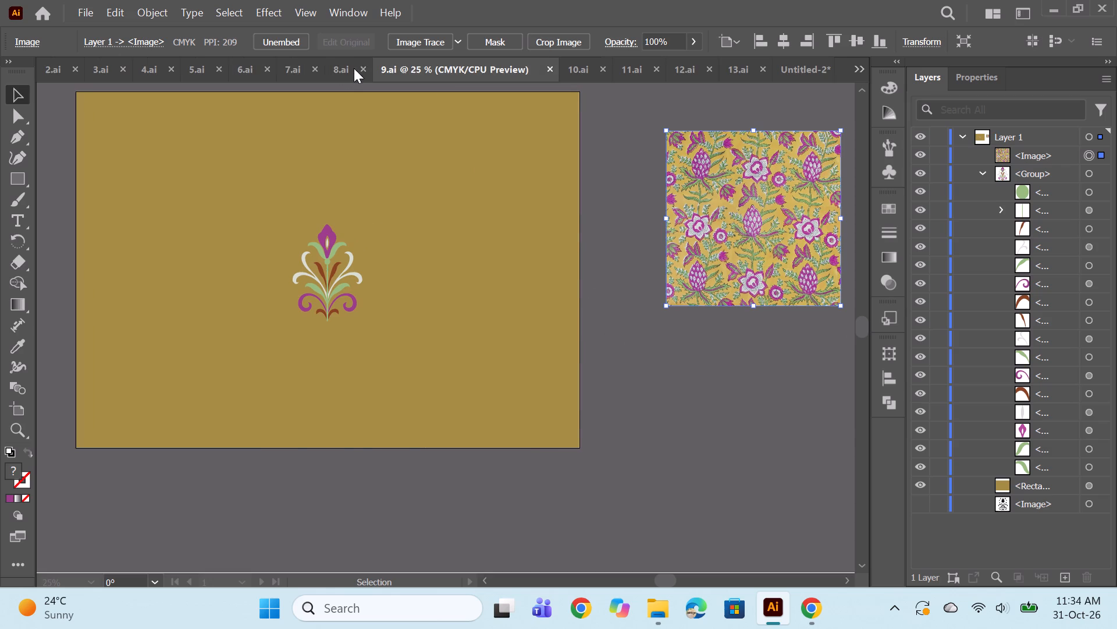
{"action": "left_click", "coordinate": [294, 63]}
{"action": "left_click", "coordinate": [241, 65]}
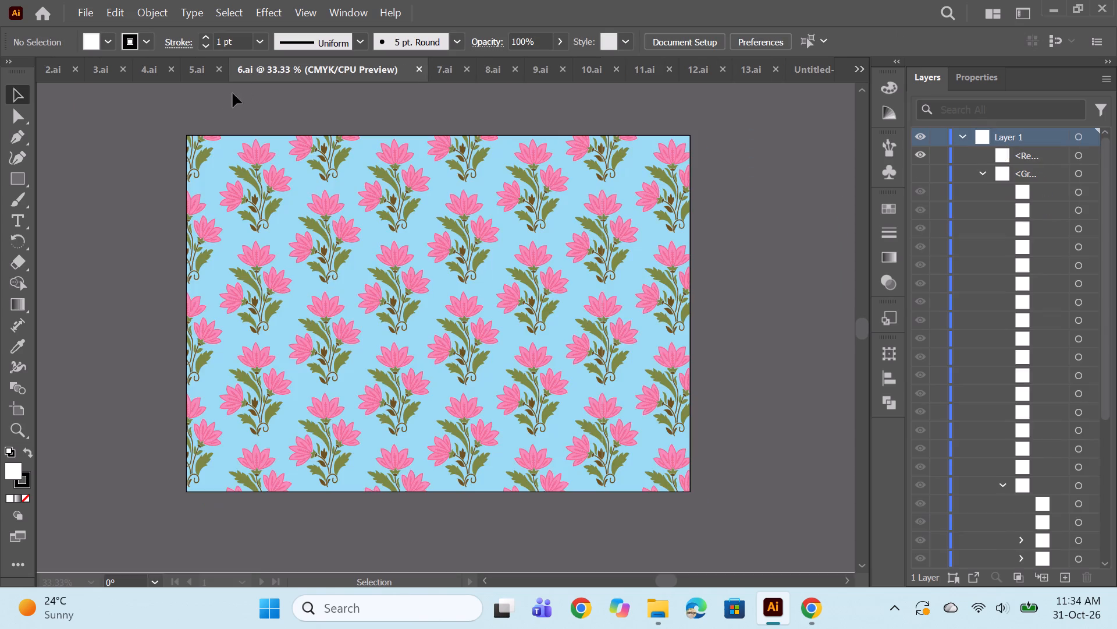
{"action": "left_click", "coordinate": [195, 68]}
{"action": "left_click", "coordinate": [152, 73]}
{"action": "left_click", "coordinate": [470, 69]}
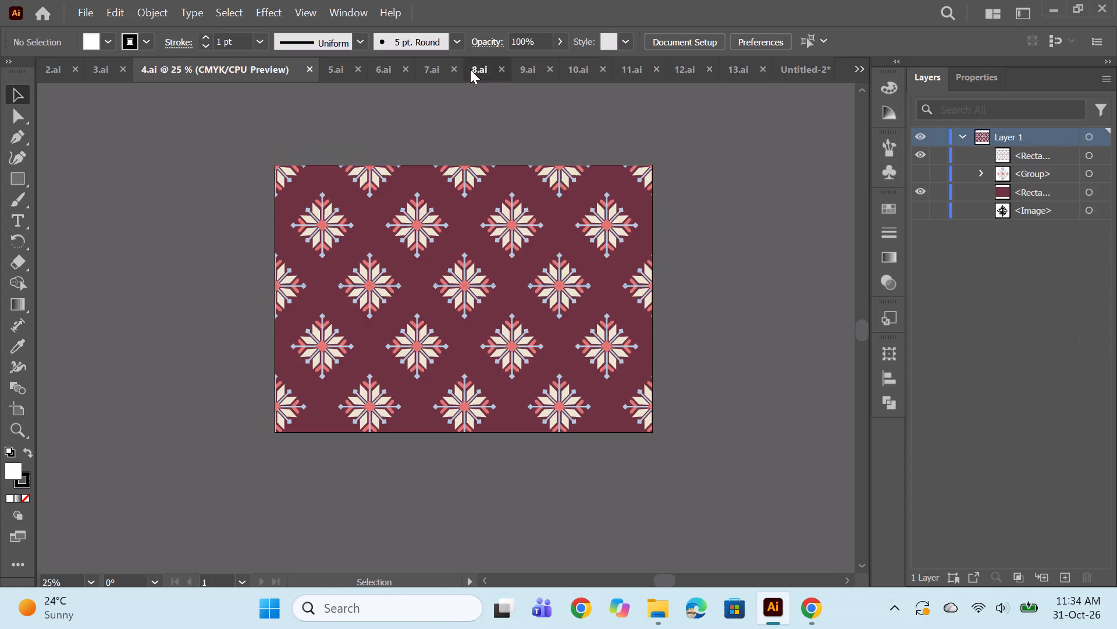
{"action": "left_click", "coordinate": [546, 69]}
{"action": "left_click", "coordinate": [580, 69]}
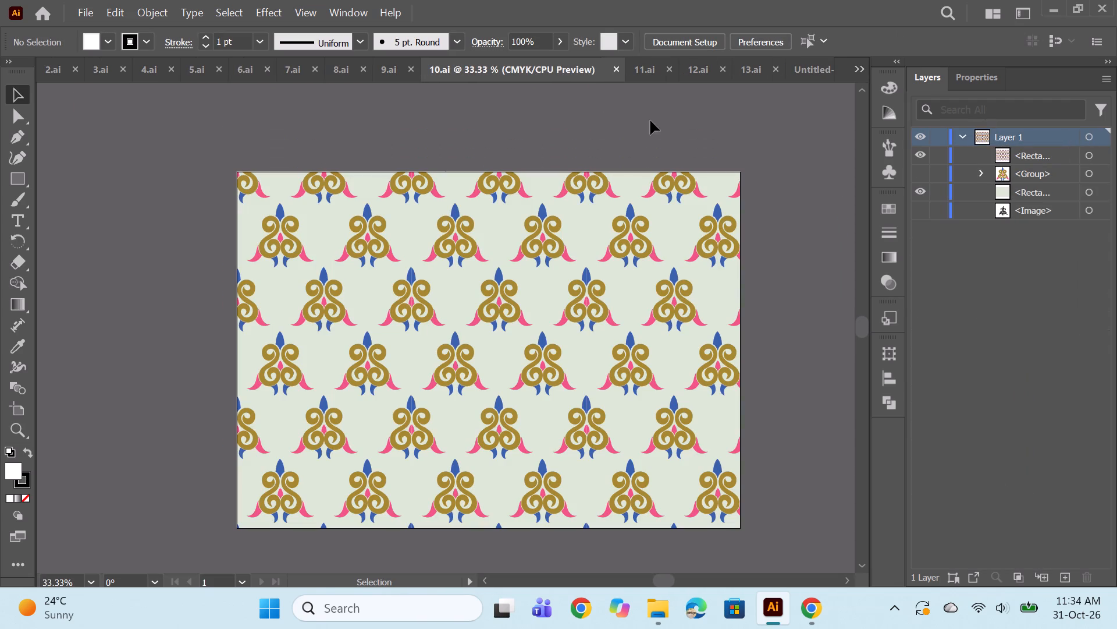
{"action": "left_click", "coordinate": [805, 68]}
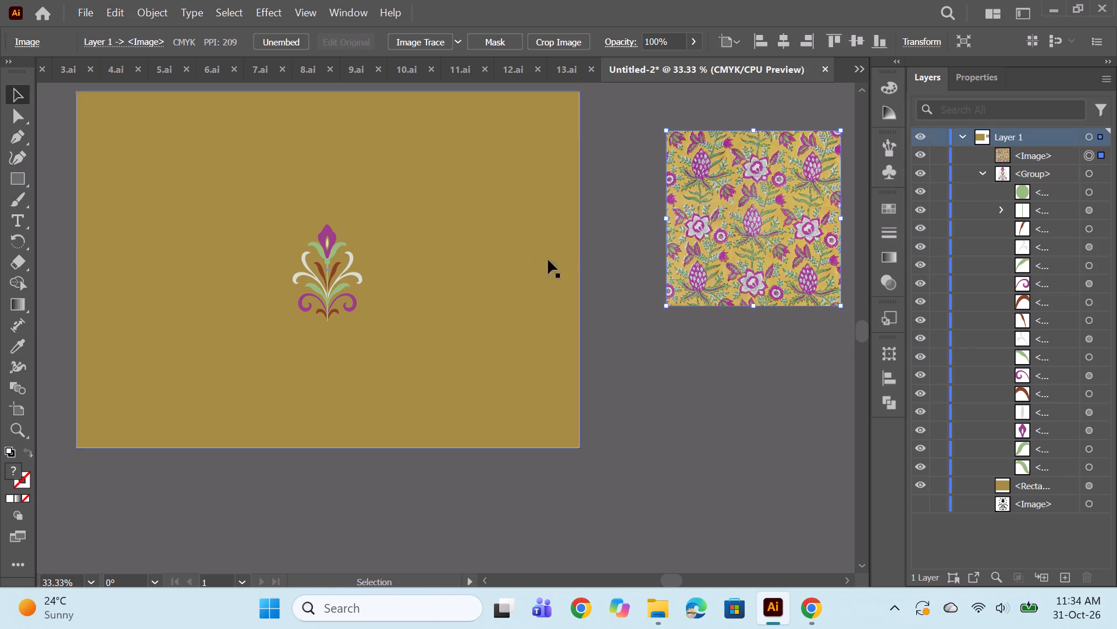
Darken the motif's green parts, the leaves, small circle and stem, to the muted green 82A36C.
{"action": "left_click", "coordinate": [1087, 467]}
{"action": "left_click", "coordinate": [1087, 446], "text": "ctrl"}
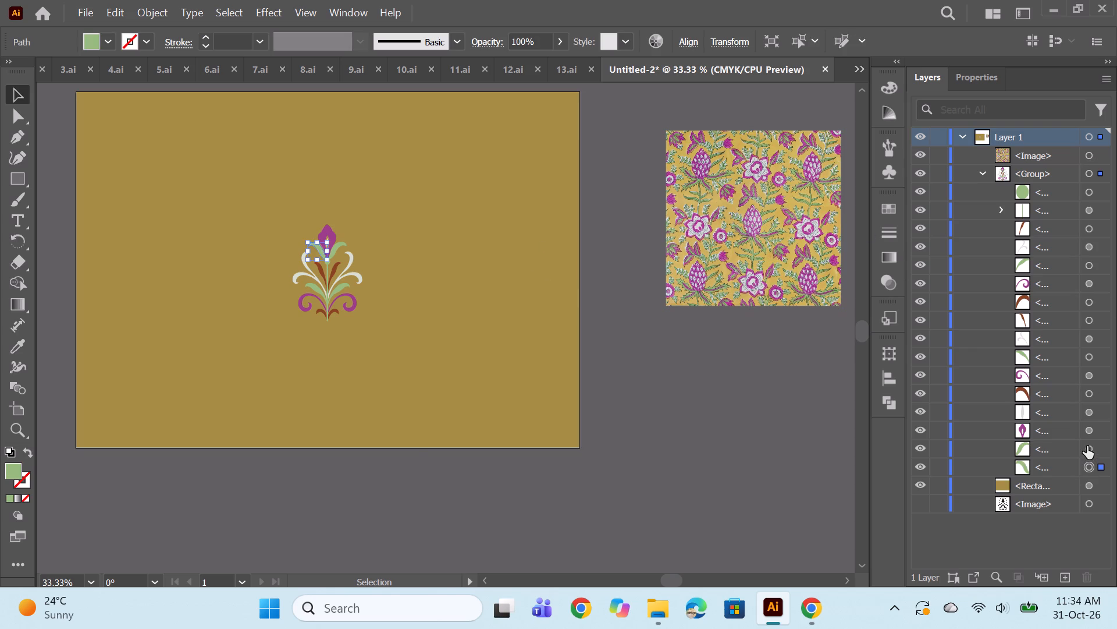
{"action": "left_click", "coordinate": [1088, 354], "text": "ctrl"}
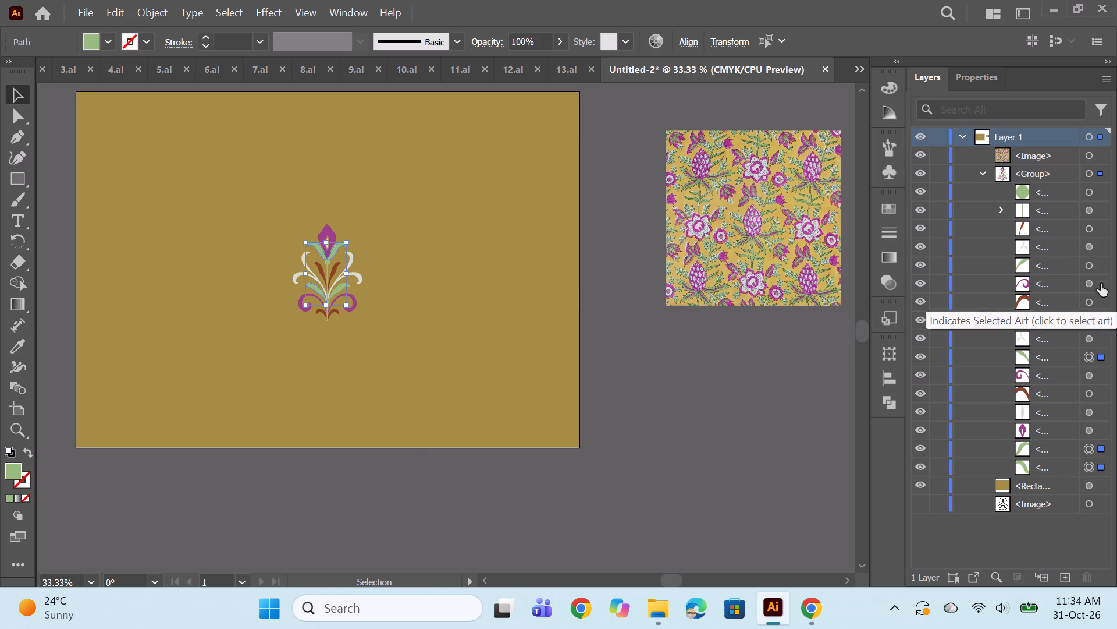
{"action": "left_click", "coordinate": [1089, 262], "text": "ctrl"}
{"action": "left_click", "coordinate": [1089, 192], "text": "ctrl"}
{"action": "left_click", "coordinate": [1086, 212], "text": "ctrl"}
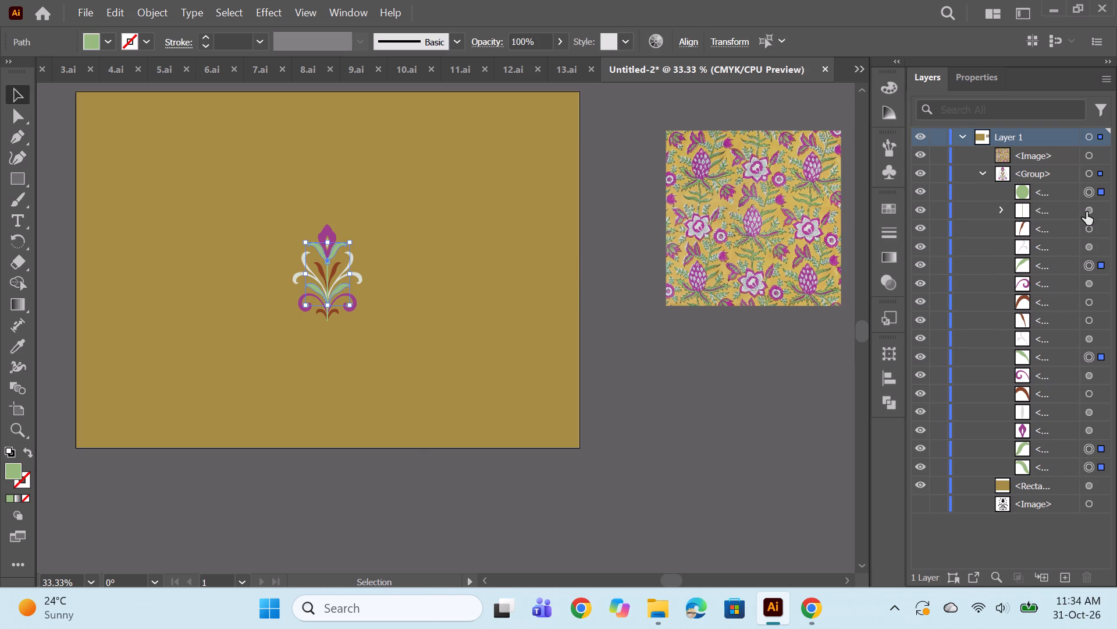
{"action": "double_click", "coordinate": [14, 468]}
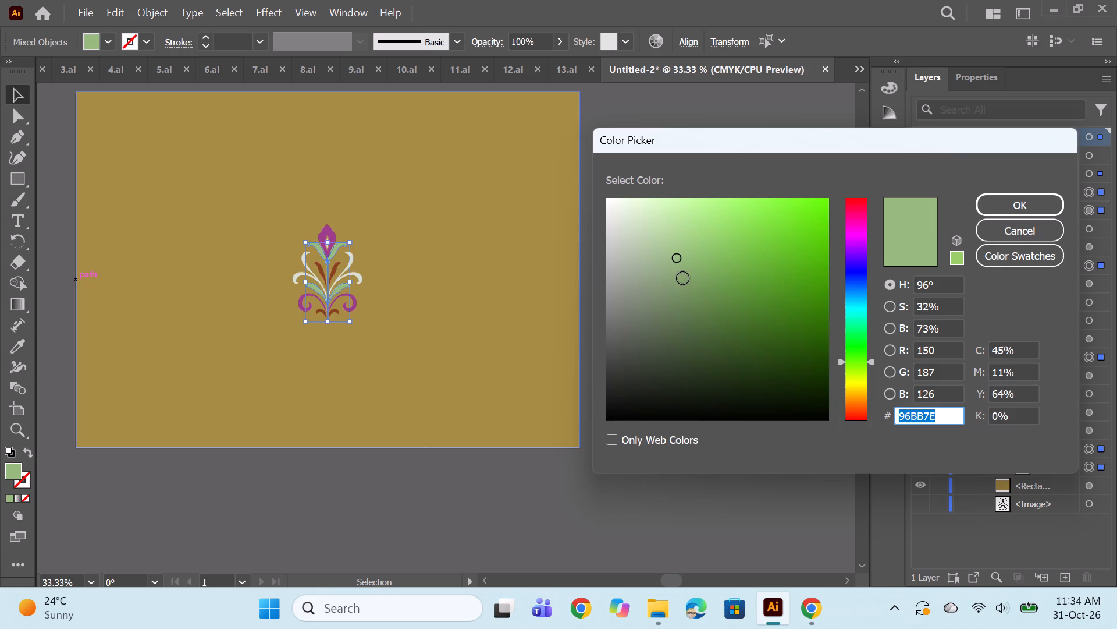
{"action": "left_click", "coordinate": [684, 278]}
{"action": "left_click", "coordinate": [985, 206]}
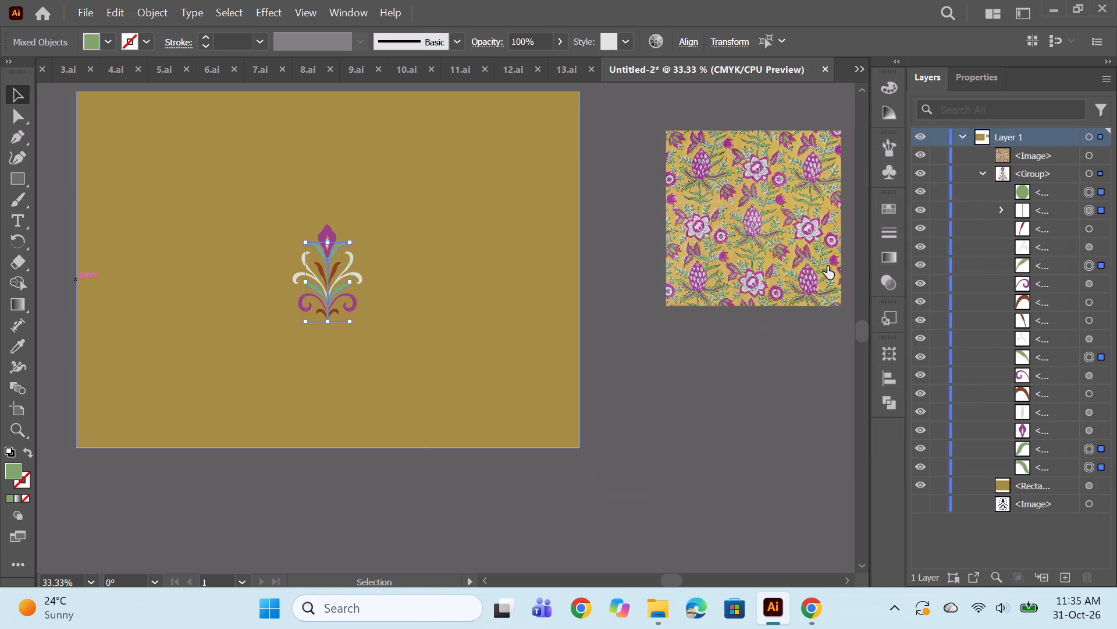
Brighten the fill of the selected green leaves, circle and stem to the fresher green 8EC16C.
{"action": "double_click", "coordinate": [13, 469]}
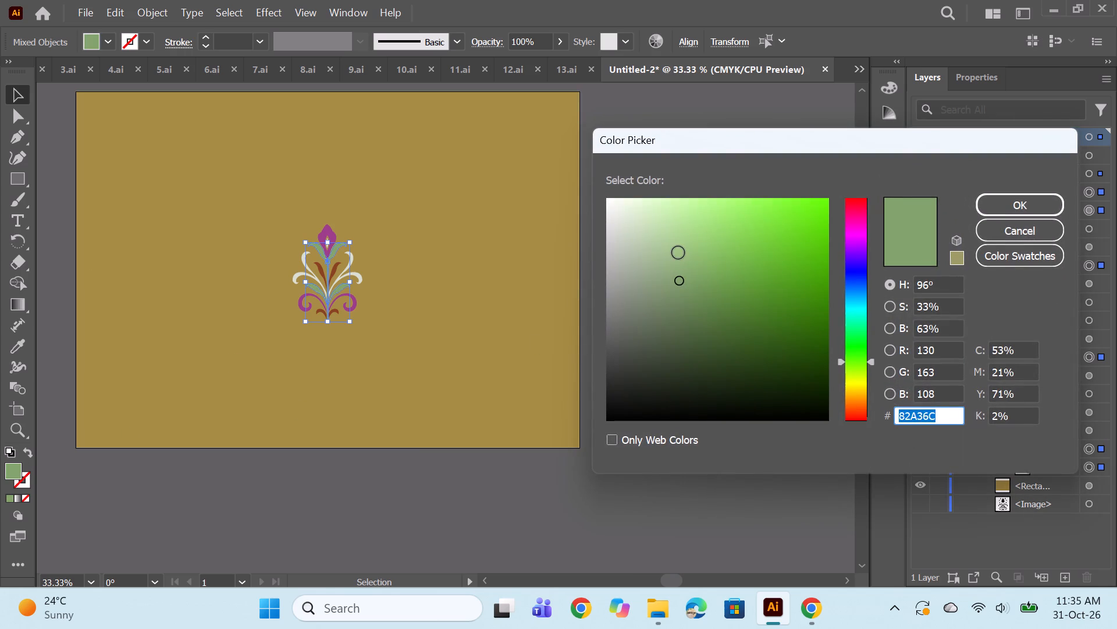
{"action": "left_click", "coordinate": [688, 254]}
{"action": "left_click", "coordinate": [699, 243]}
{"action": "left_click", "coordinate": [705, 251]}
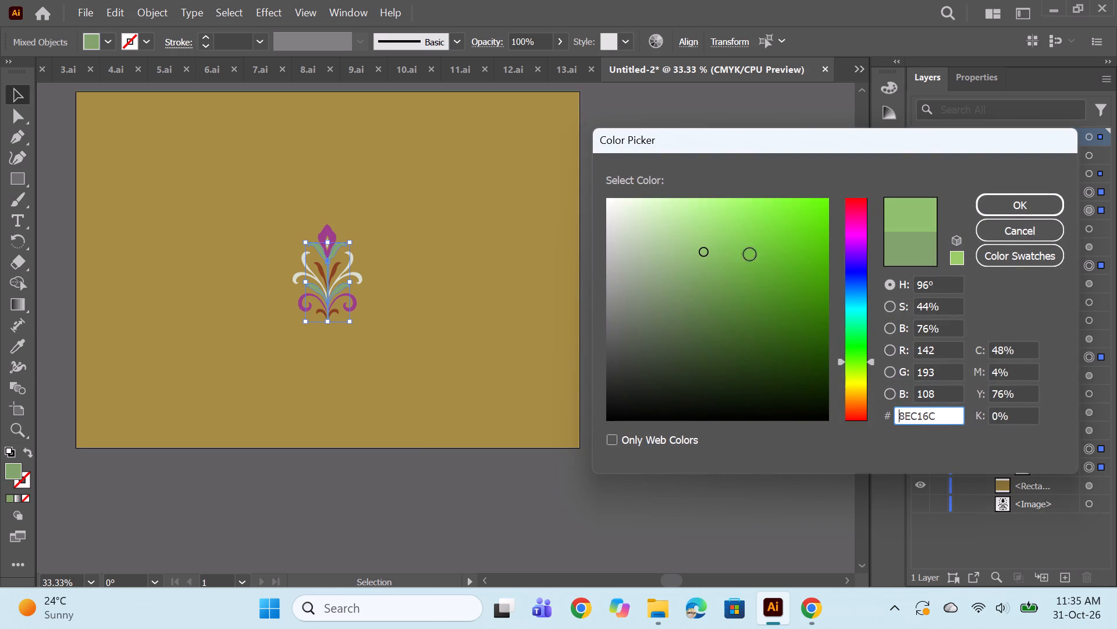
{"action": "left_click", "coordinate": [1029, 206]}
{"action": "left_click", "coordinate": [524, 326], "text": "ctrl"}
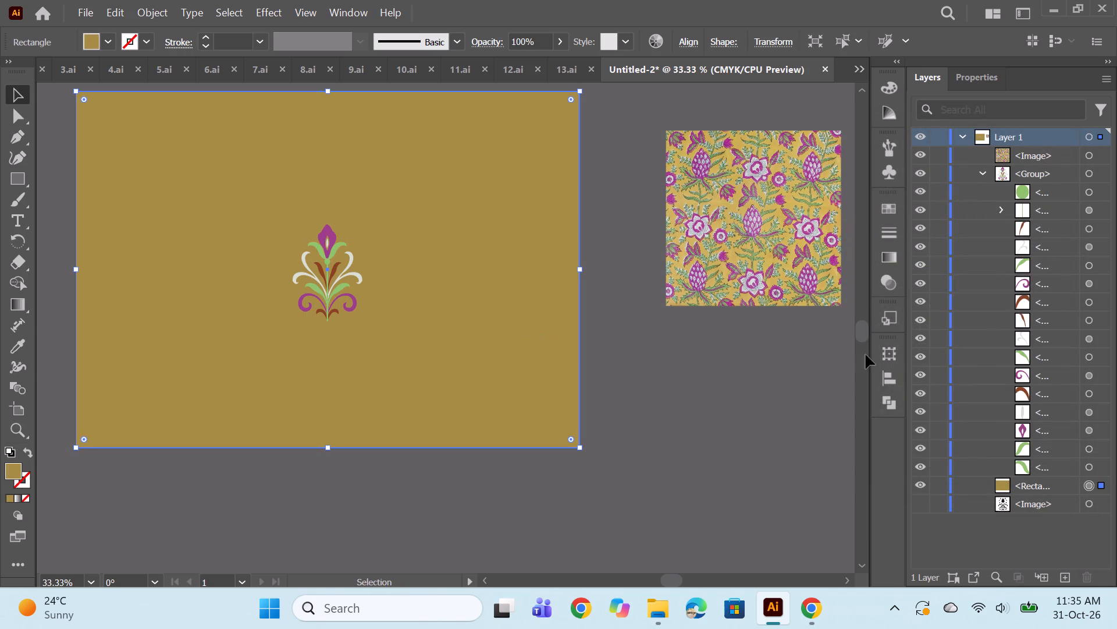
Lighten the motif's off-white parts, both curling side stems and the drop inside the bud, to E1EADA.
{"action": "left_click", "coordinate": [1089, 249]}
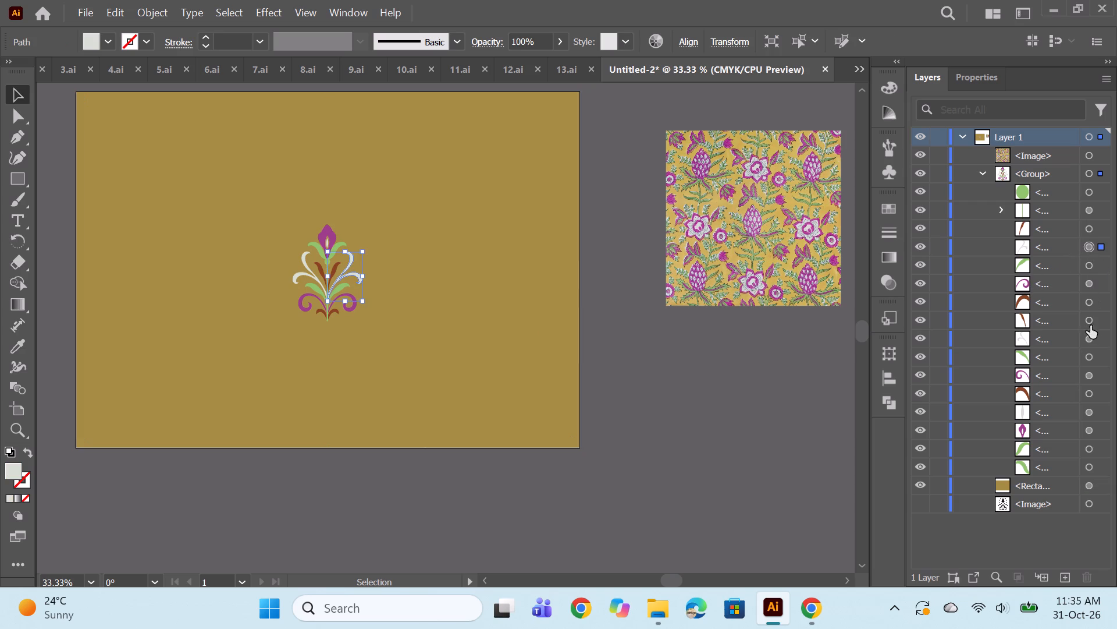
{"action": "left_click", "coordinate": [1090, 336], "text": "ctrl"}
{"action": "left_click", "coordinate": [1091, 411], "text": "ctrl"}
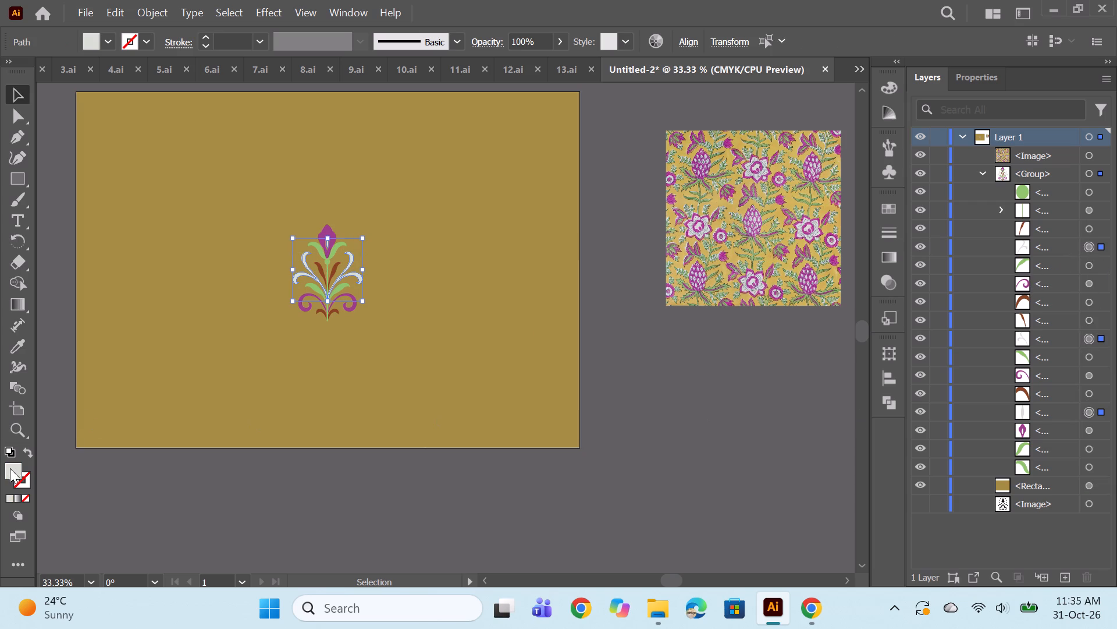
{"action": "double_click", "coordinate": [9, 469]}
{"action": "left_click", "coordinate": [622, 222]}
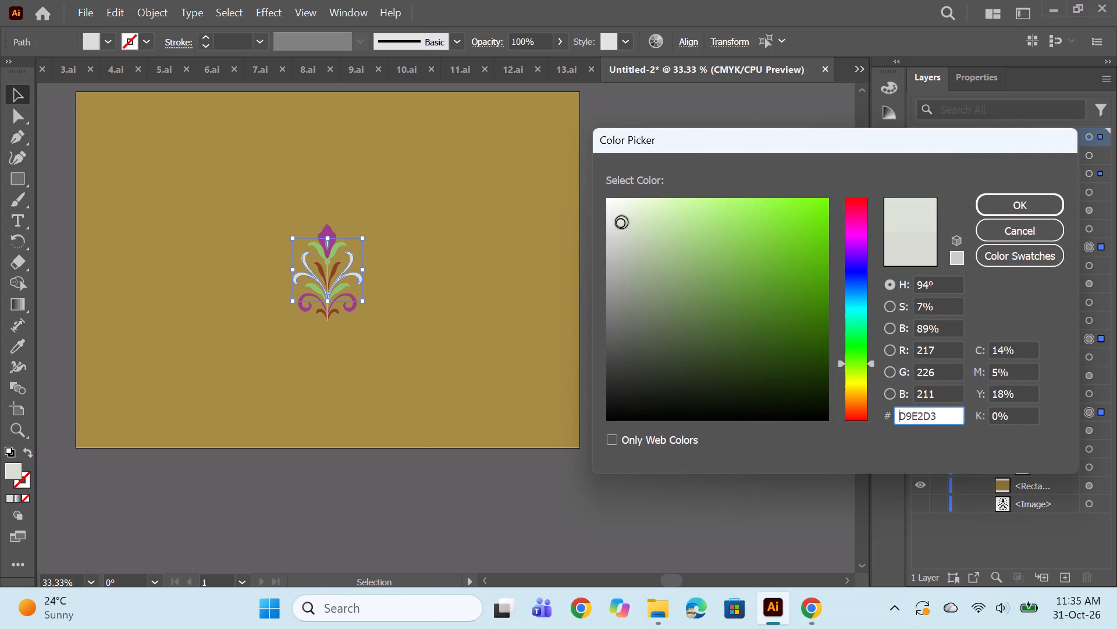
{"action": "left_click", "coordinate": [622, 215]}
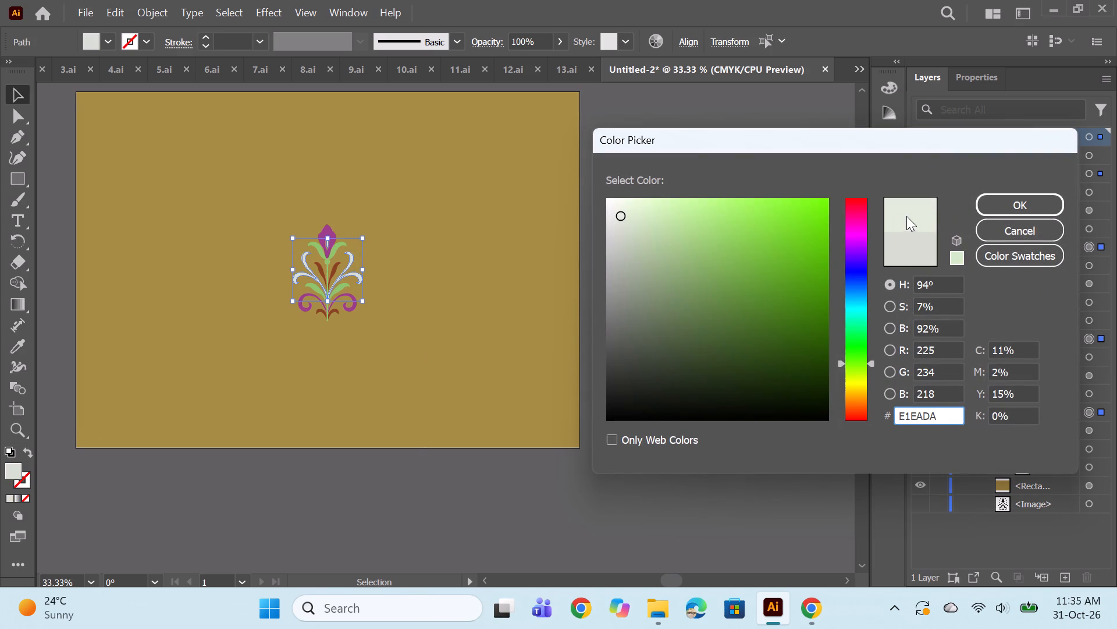
{"action": "left_click", "coordinate": [1001, 209]}
{"action": "left_click", "coordinate": [578, 271], "text": "ctrl"}
Scale the whole motif group down proportionally around its centre to about three quarters of its size.
{"action": "scroll", "coordinate": [410, 236], "scroll_direction": "down", "scroll_amount": 1, "text": "alt"}
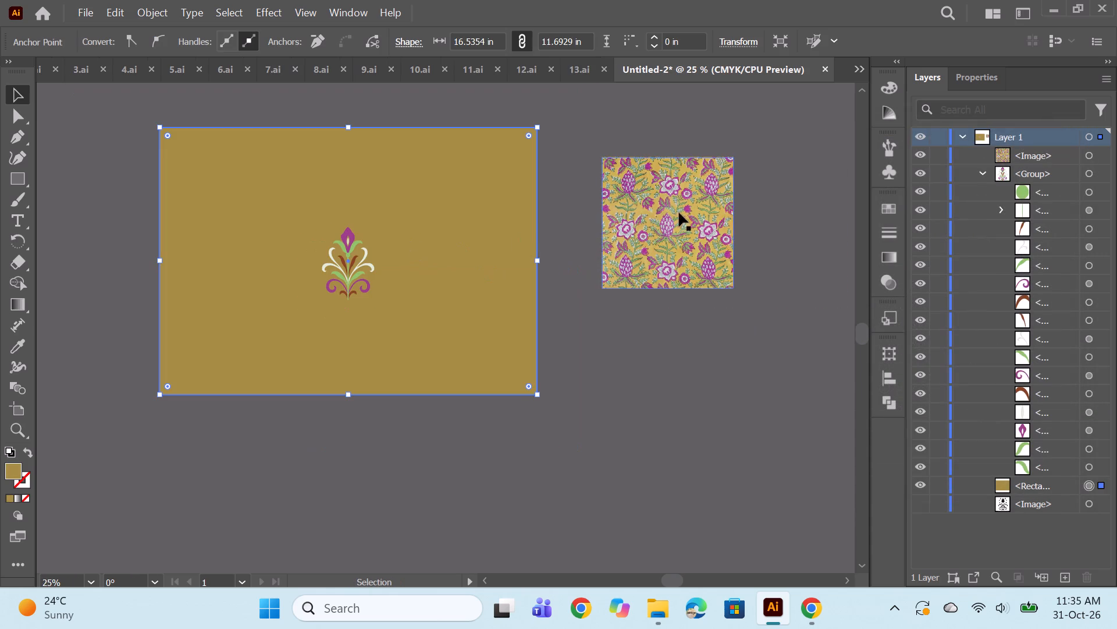
{"action": "left_click", "coordinate": [9, 91]}
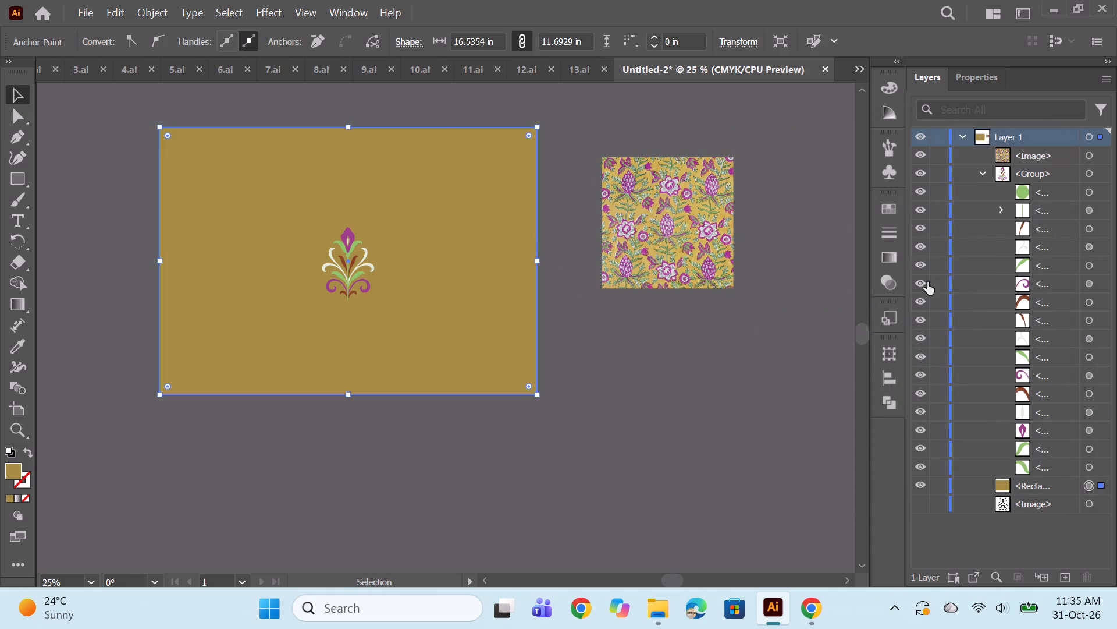
{"action": "left_click", "coordinate": [983, 172]}
{"action": "left_click", "coordinate": [1086, 172]}
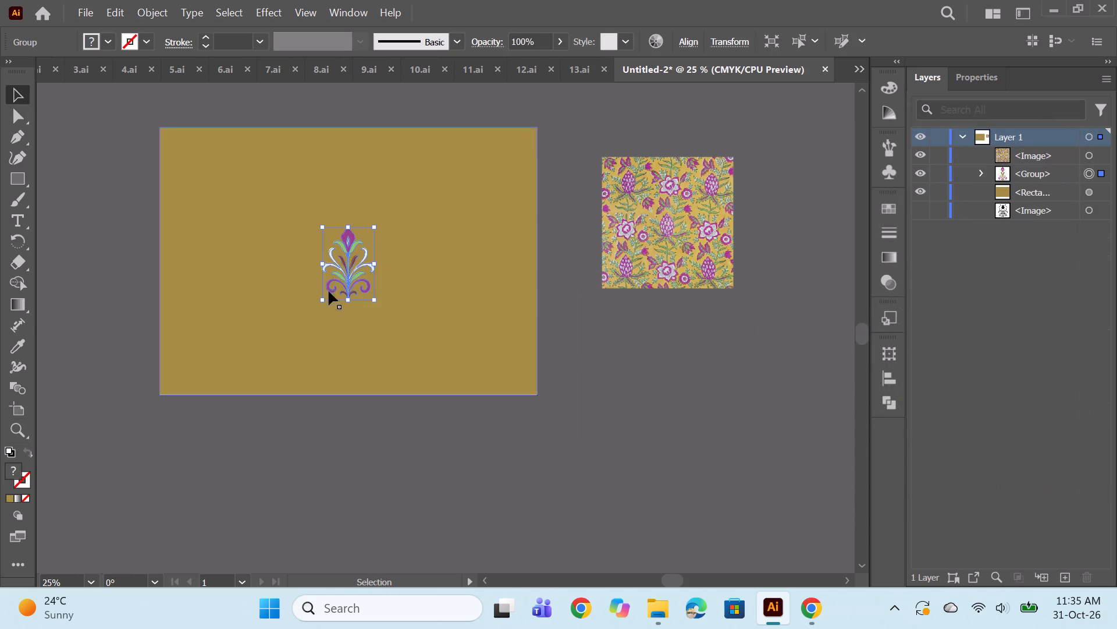
{"action": "left_click_drag", "start_coordinate": [373, 299], "coordinate": [368, 294], "text": "alt+shift"}
{"action": "left_click", "coordinate": [548, 314]}
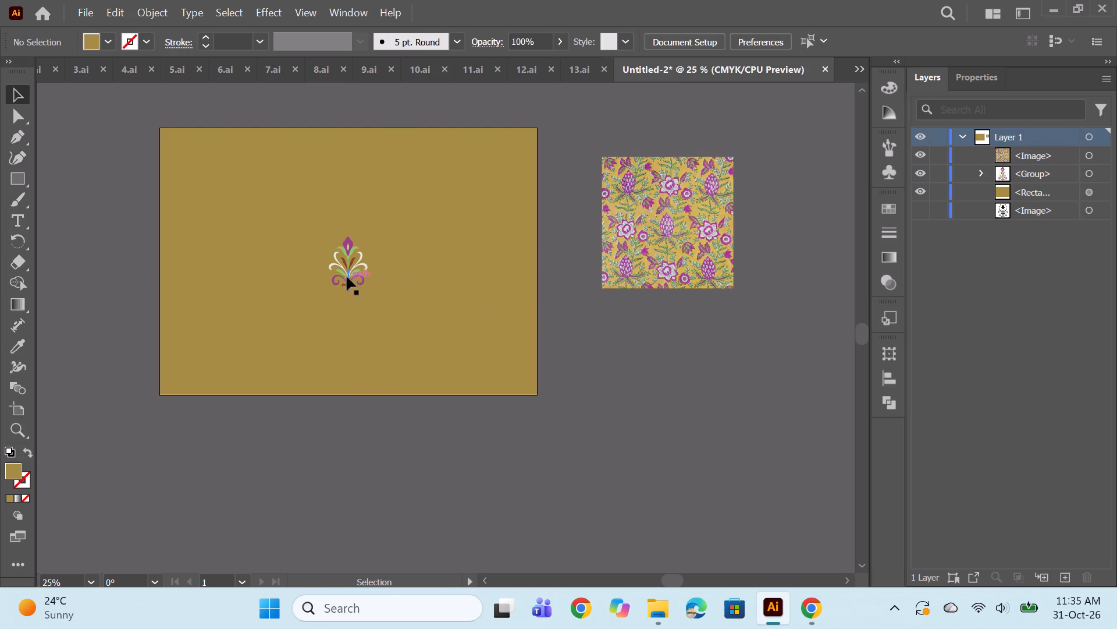
Make a pattern from the floral motif group and set its tile type to Brick by Column.
{"action": "left_click", "coordinate": [347, 276]}
{"action": "scroll", "coordinate": [422, 291], "scroll_direction": "up", "scroll_amount": 1, "text": "alt"}
{"action": "key", "text": "space"}
{"action": "left_click_drag", "start_coordinate": [621, 328], "coordinate": [718, 366]}
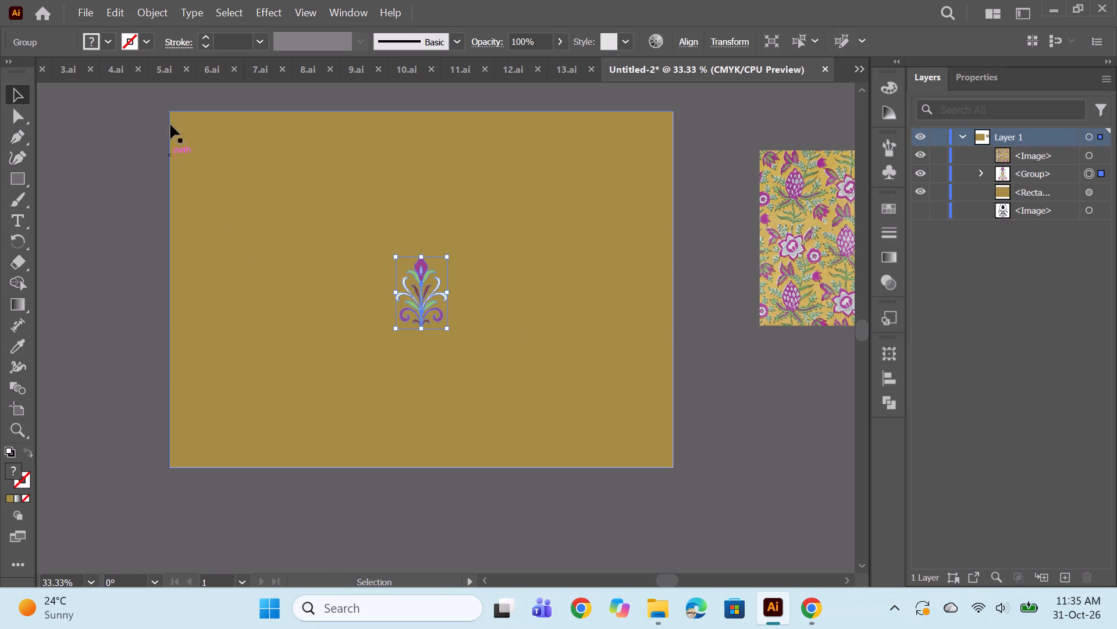
{"action": "left_click", "coordinate": [147, 11]}
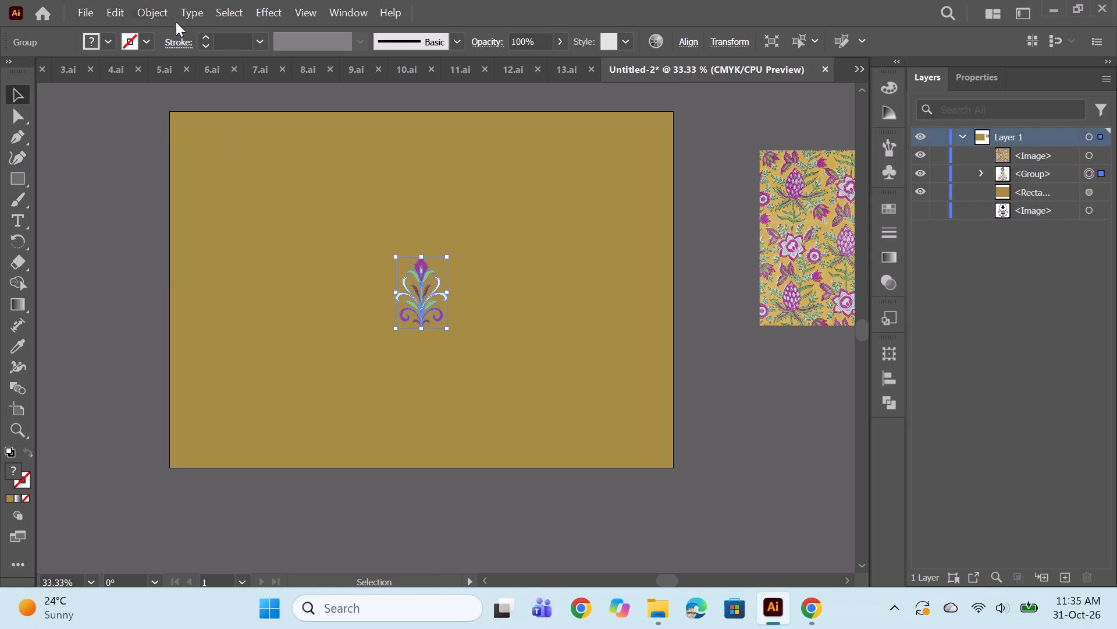
{"action": "left_click", "coordinate": [148, 7]}
{"action": "left_click", "coordinate": [195, 525]}
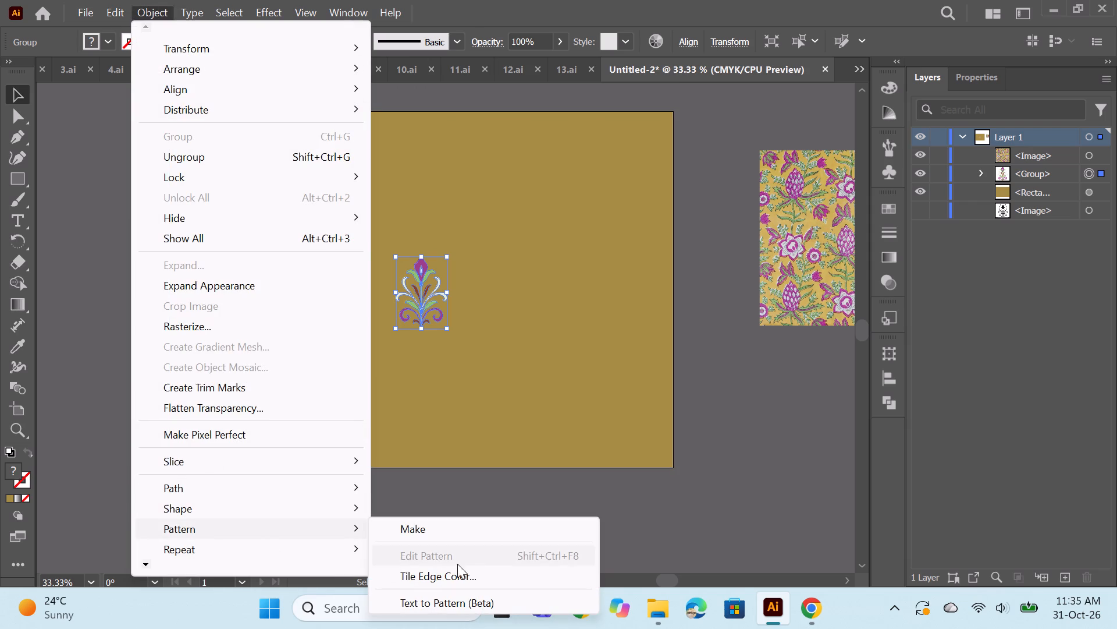
{"action": "left_click", "coordinate": [467, 533]}
{"action": "left_click", "coordinate": [714, 330]}
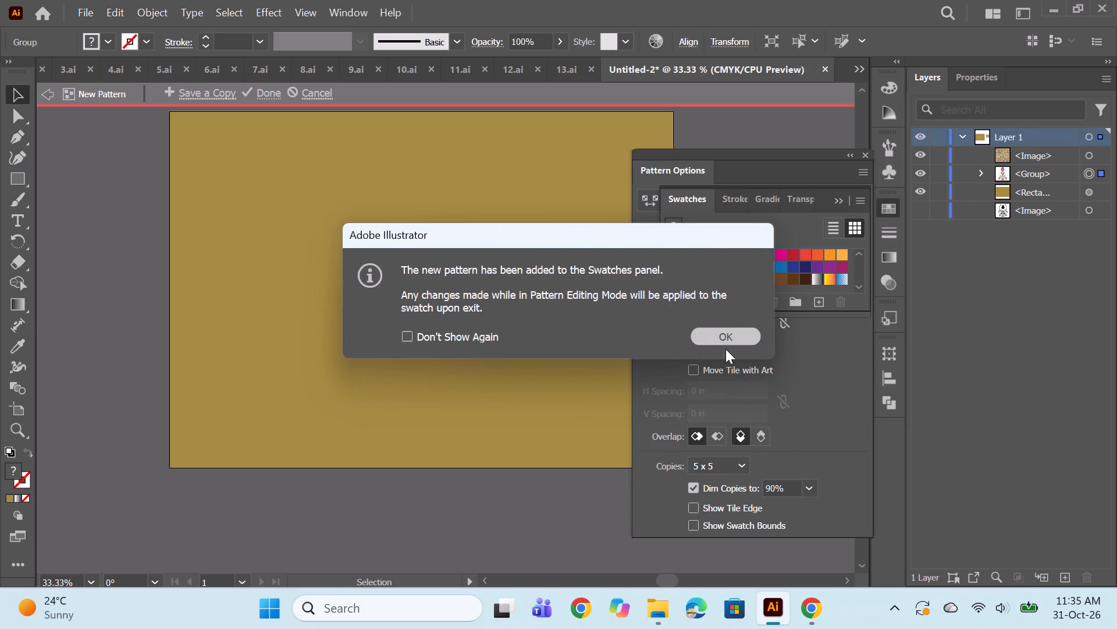
{"action": "left_click", "coordinate": [776, 255]}
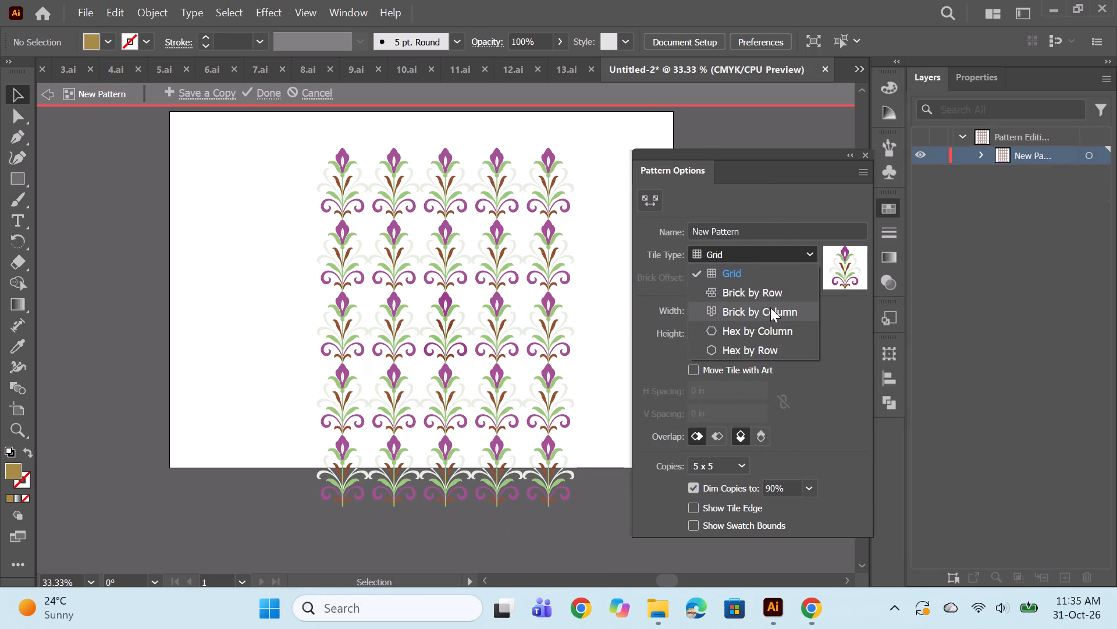
{"action": "left_click", "coordinate": [770, 308]}
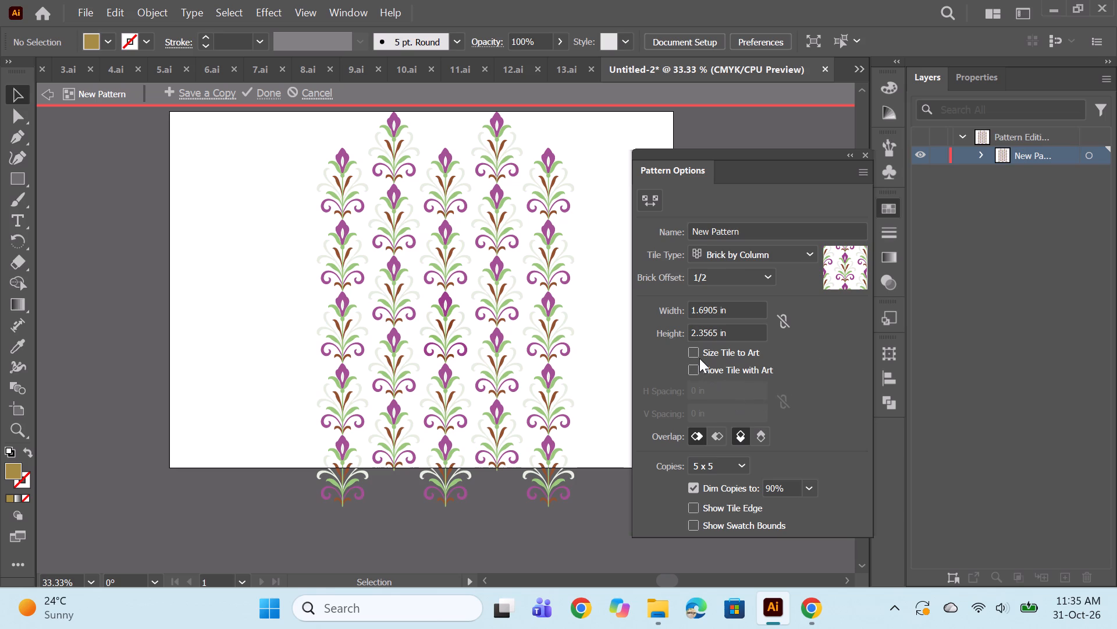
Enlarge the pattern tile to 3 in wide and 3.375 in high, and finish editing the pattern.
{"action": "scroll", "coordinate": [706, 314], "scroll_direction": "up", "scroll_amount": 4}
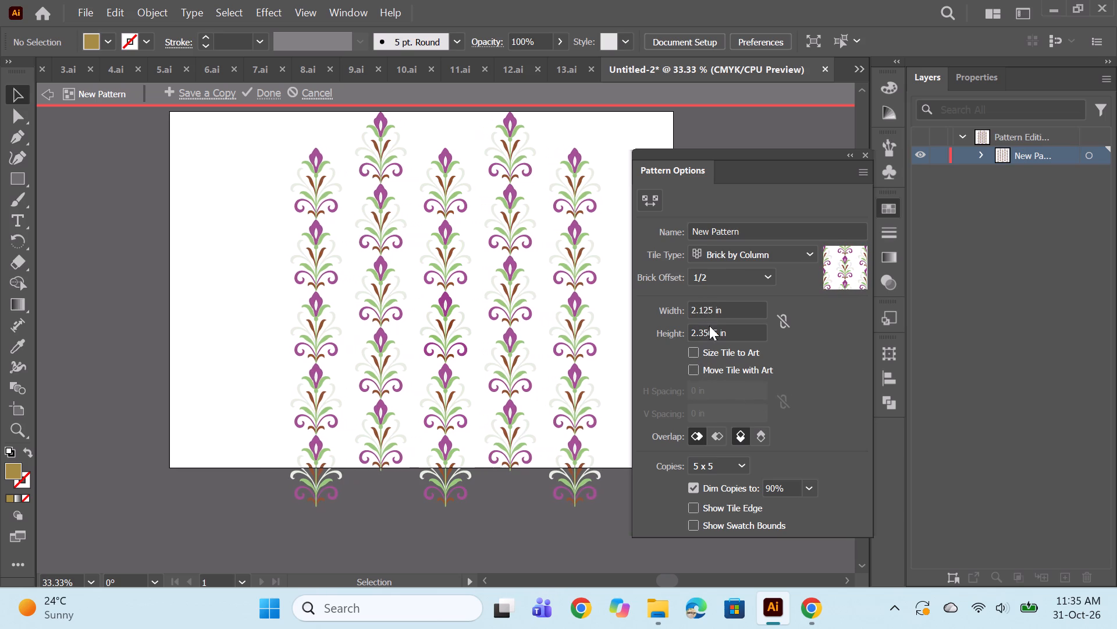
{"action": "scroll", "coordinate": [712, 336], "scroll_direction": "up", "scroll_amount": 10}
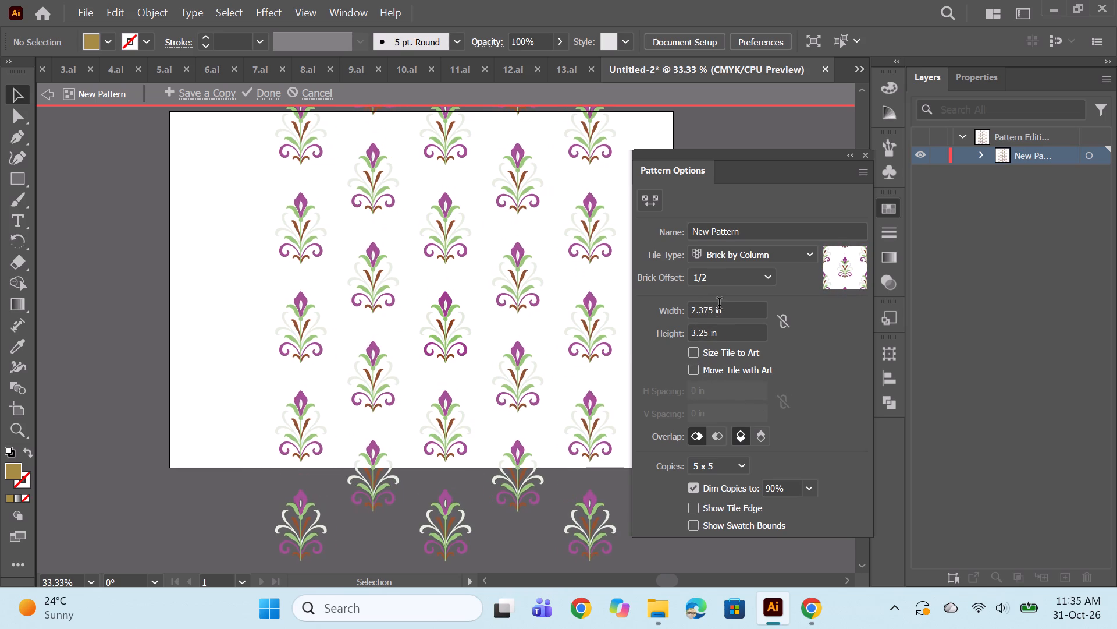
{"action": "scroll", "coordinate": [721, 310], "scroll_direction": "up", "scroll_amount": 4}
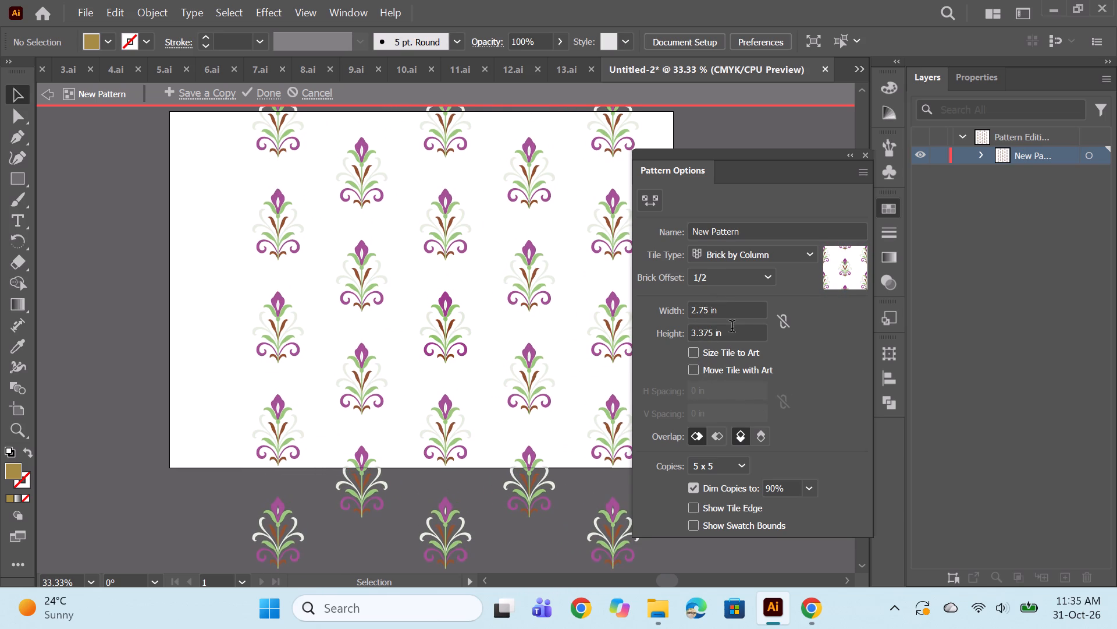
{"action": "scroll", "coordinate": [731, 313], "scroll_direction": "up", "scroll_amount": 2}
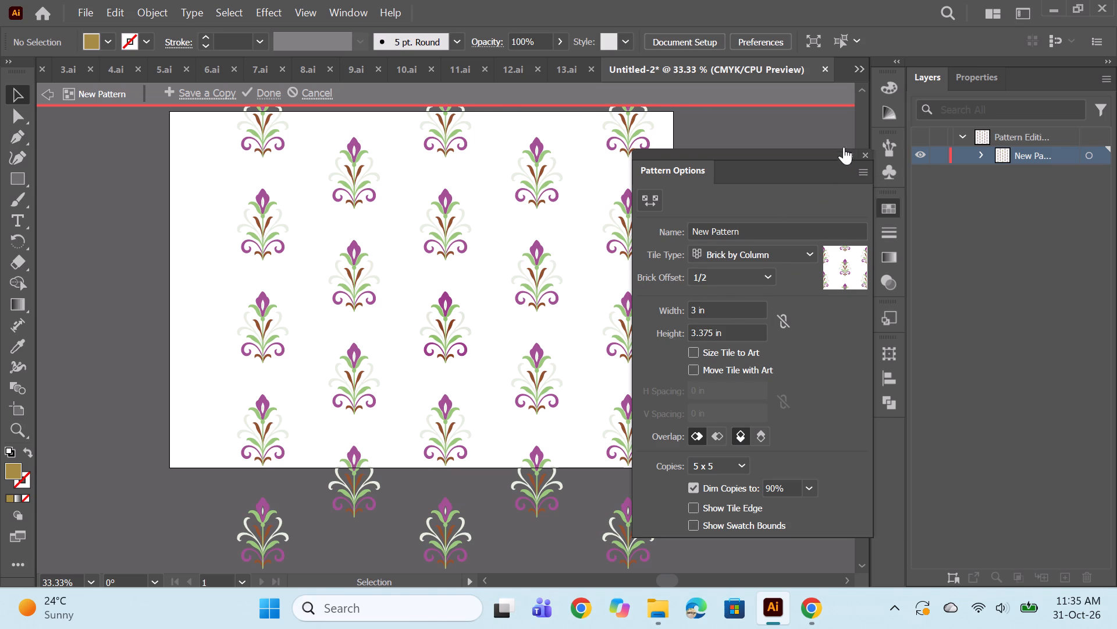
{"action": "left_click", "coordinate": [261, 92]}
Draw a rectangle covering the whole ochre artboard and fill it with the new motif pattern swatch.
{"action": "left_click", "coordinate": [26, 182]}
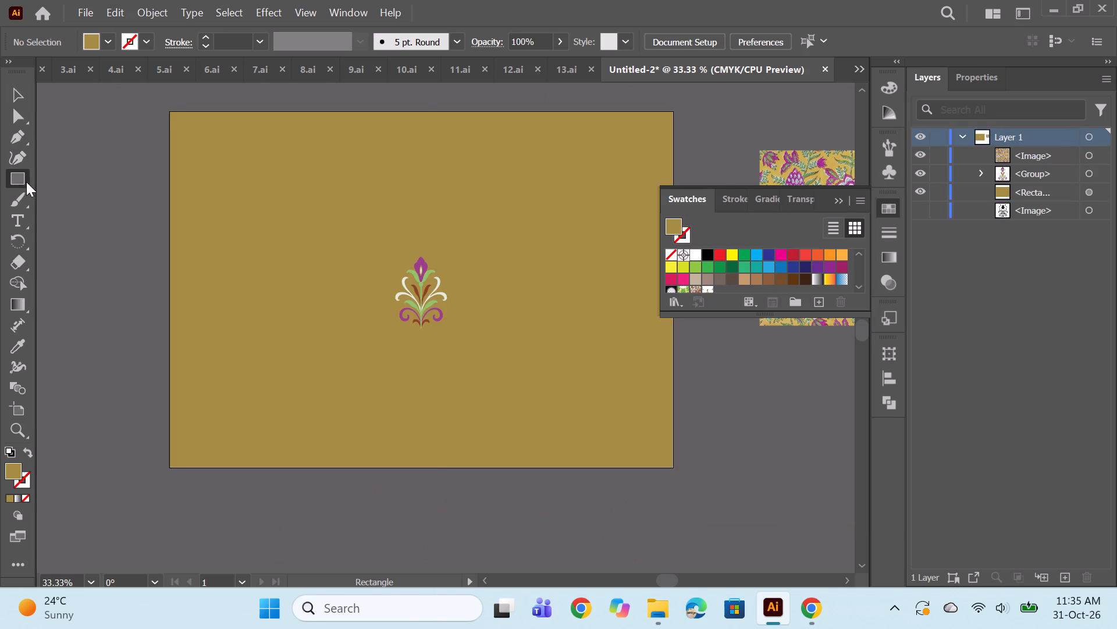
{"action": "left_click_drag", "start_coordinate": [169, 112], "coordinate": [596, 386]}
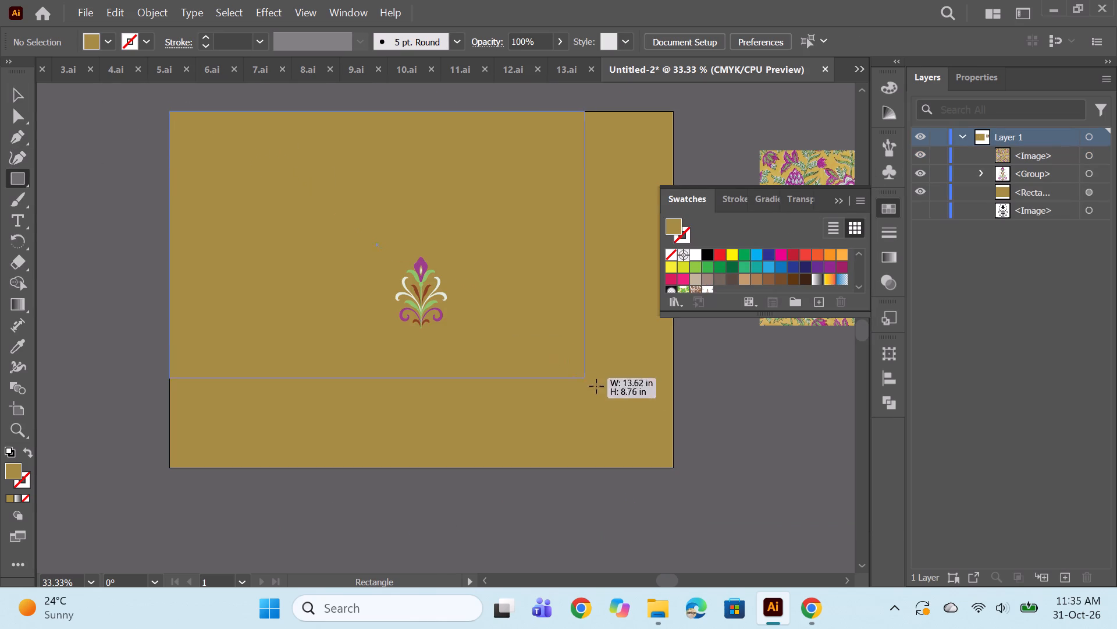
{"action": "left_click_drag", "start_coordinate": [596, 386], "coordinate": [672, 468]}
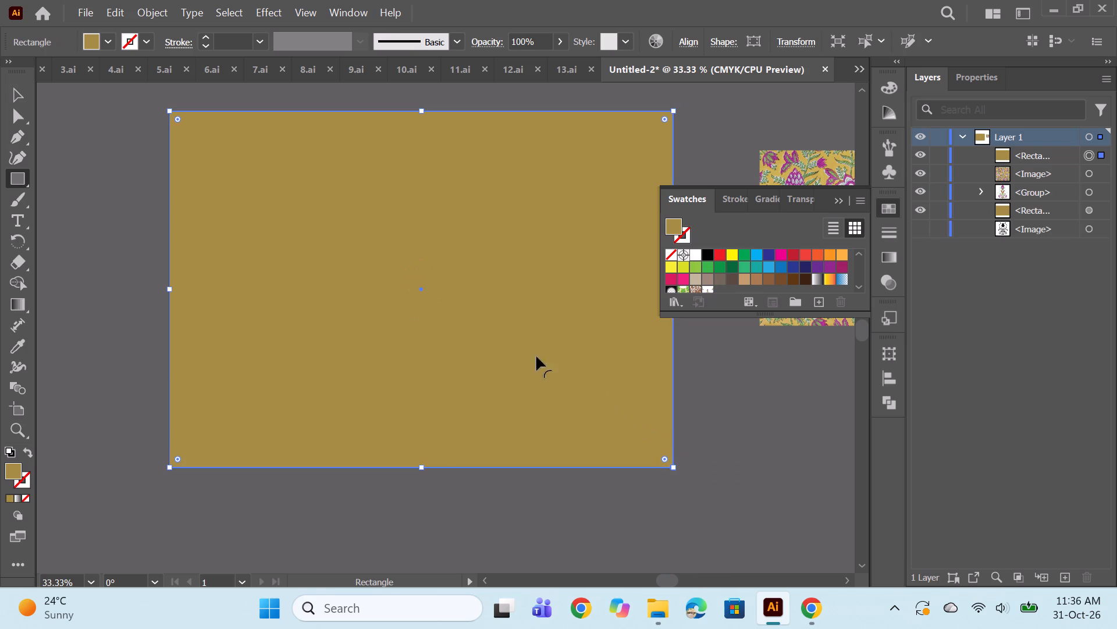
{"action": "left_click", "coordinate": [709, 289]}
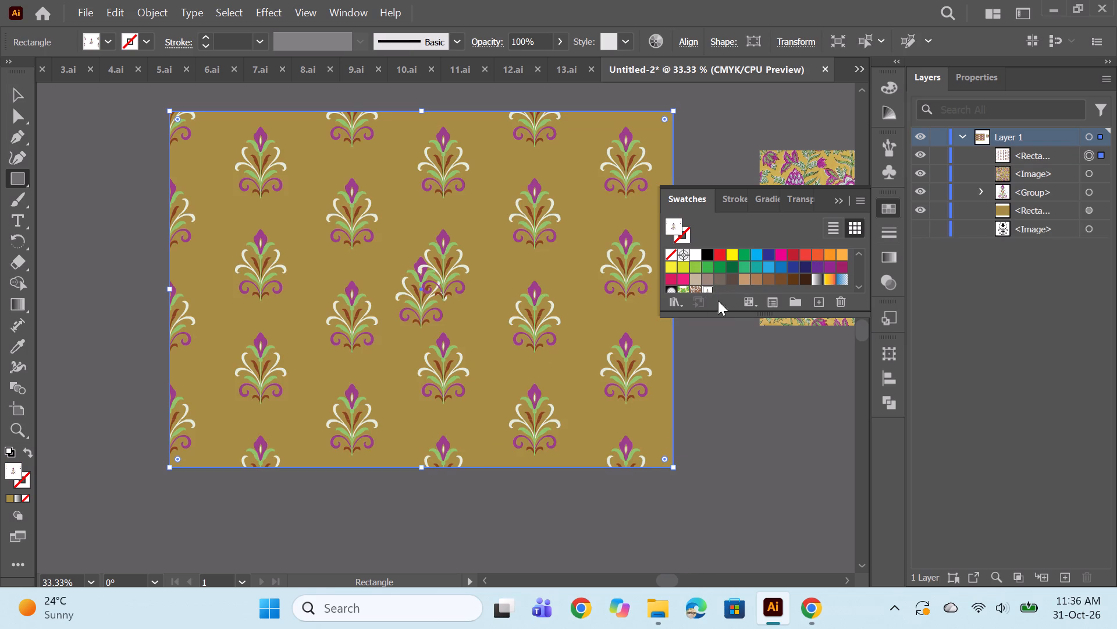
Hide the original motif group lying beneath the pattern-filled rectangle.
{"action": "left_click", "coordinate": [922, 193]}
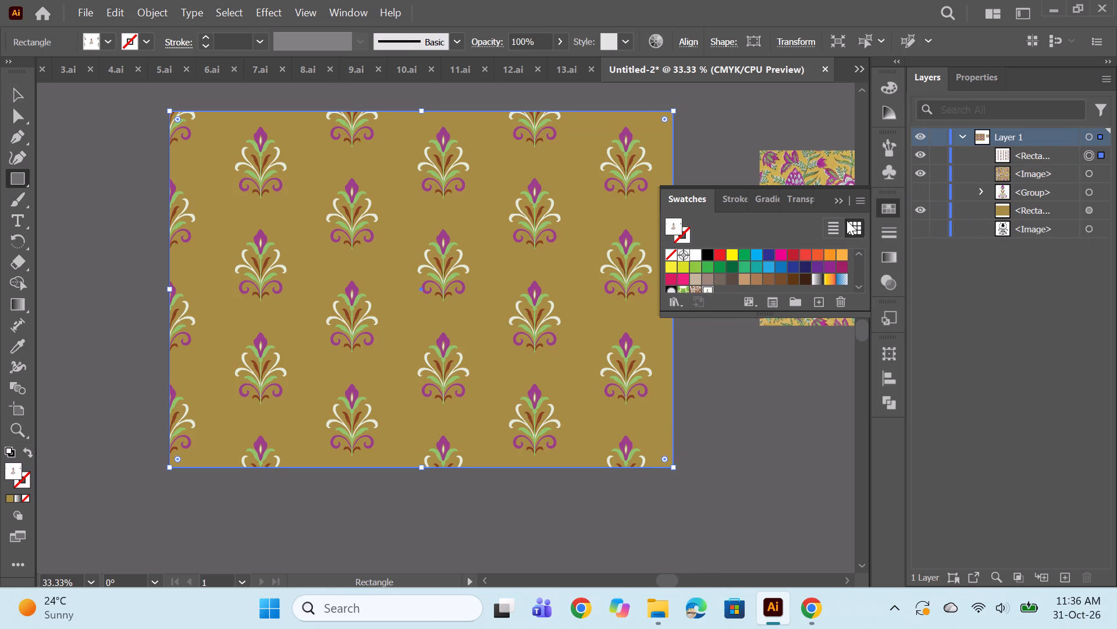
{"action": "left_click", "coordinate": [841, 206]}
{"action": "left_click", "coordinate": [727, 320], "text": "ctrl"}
Examine the pattern's spacing and colours alongside the block-print fabric reference.
{"action": "scroll", "coordinate": [631, 251], "scroll_direction": "down", "scroll_amount": 1, "text": "alt"}
{"action": "scroll", "coordinate": [657, 332], "scroll_direction": "down", "scroll_amount": 1, "text": "alt"}
{"action": "key", "text": "space"}
{"action": "left_click_drag", "start_coordinate": [712, 380], "coordinate": [580, 407]}
{"action": "scroll", "coordinate": [453, 275], "scroll_direction": "up", "scroll_amount": 1, "text": "alt"}
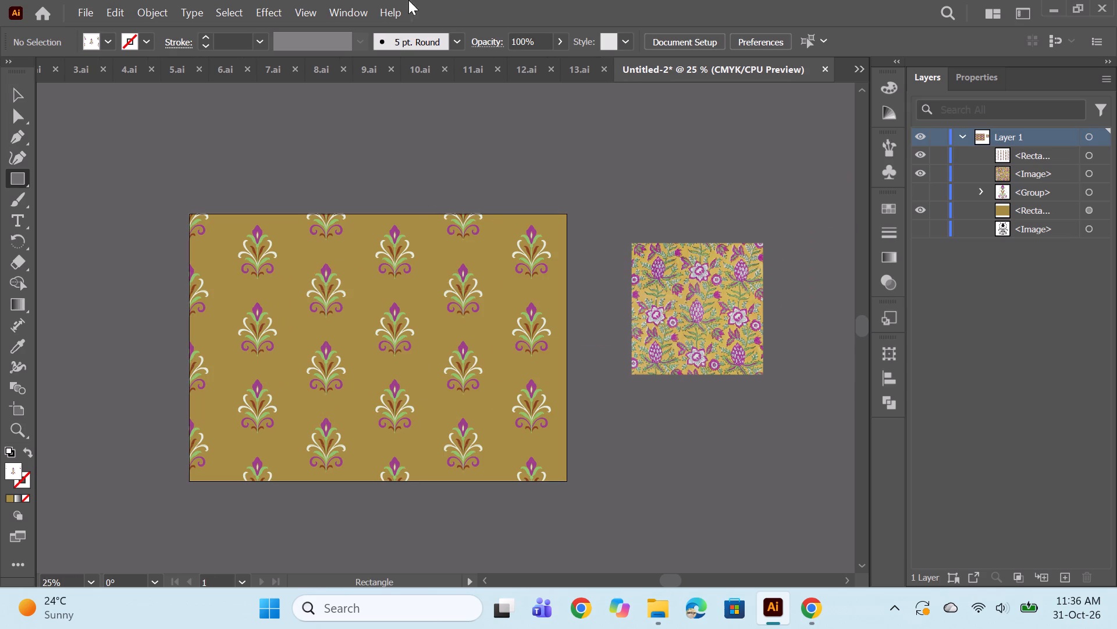
{"action": "scroll", "coordinate": [428, 316], "scroll_direction": "up", "scroll_amount": 1, "text": "alt"}
{"action": "scroll", "coordinate": [426, 306], "scroll_direction": "down", "scroll_amount": 1, "text": "alt"}
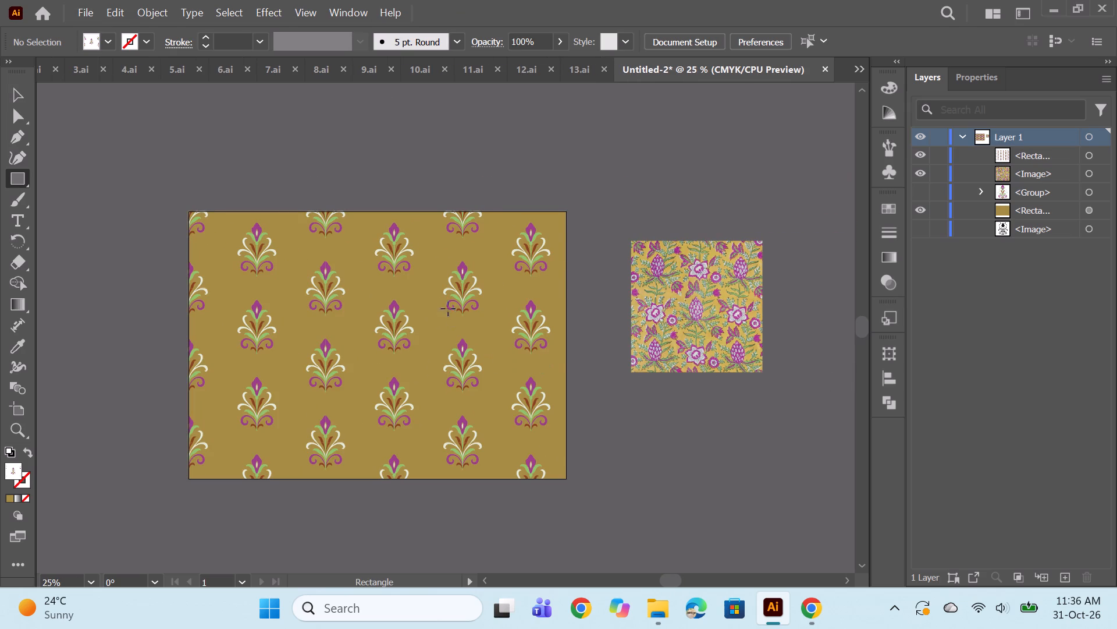
{"action": "scroll", "coordinate": [447, 306], "scroll_direction": "up", "scroll_amount": 1, "text": "alt"}
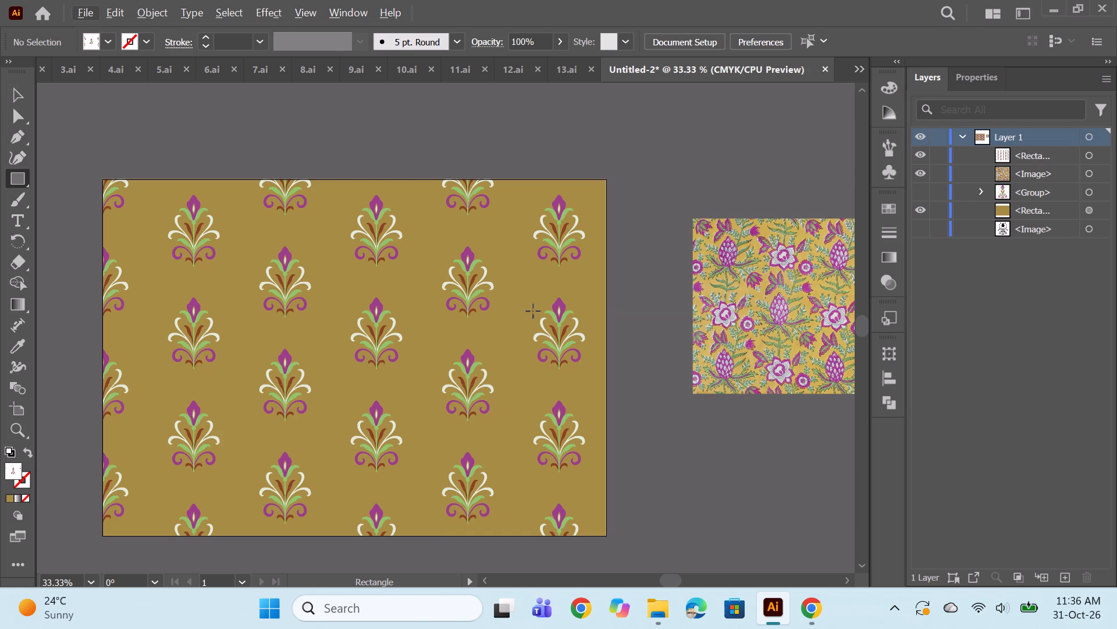
{"action": "scroll", "coordinate": [532, 310], "scroll_direction": "down", "scroll_amount": 1, "text": "alt"}
{"action": "scroll", "coordinate": [541, 324], "scroll_direction": "up", "scroll_amount": 1, "text": "alt"}
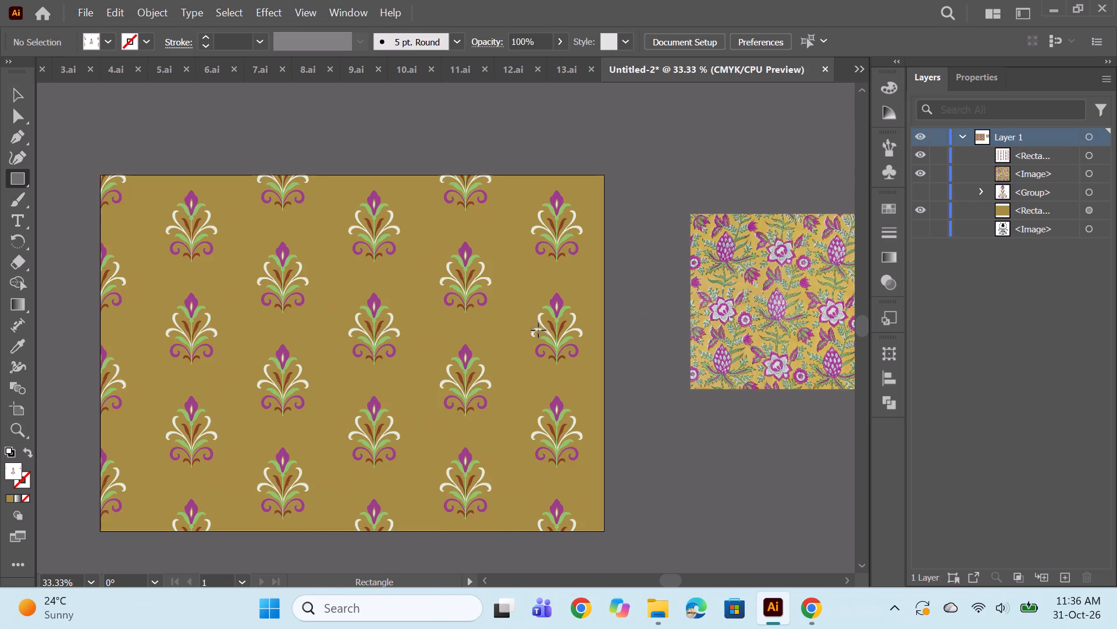
{"action": "key", "text": "space"}
{"action": "left_click_drag", "start_coordinate": [673, 425], "coordinate": [743, 363]}
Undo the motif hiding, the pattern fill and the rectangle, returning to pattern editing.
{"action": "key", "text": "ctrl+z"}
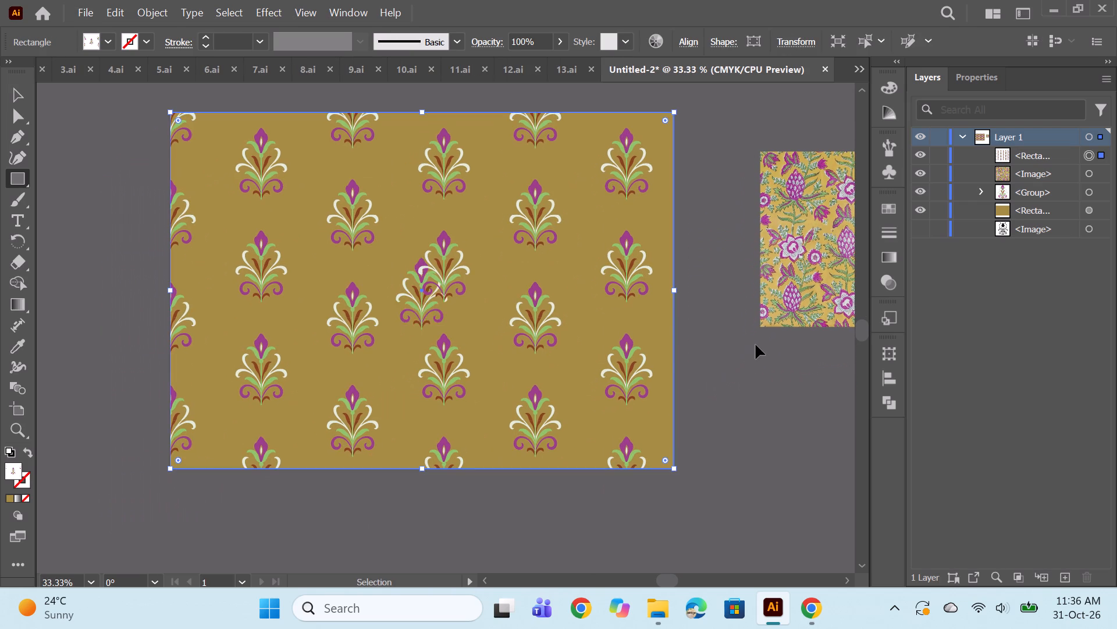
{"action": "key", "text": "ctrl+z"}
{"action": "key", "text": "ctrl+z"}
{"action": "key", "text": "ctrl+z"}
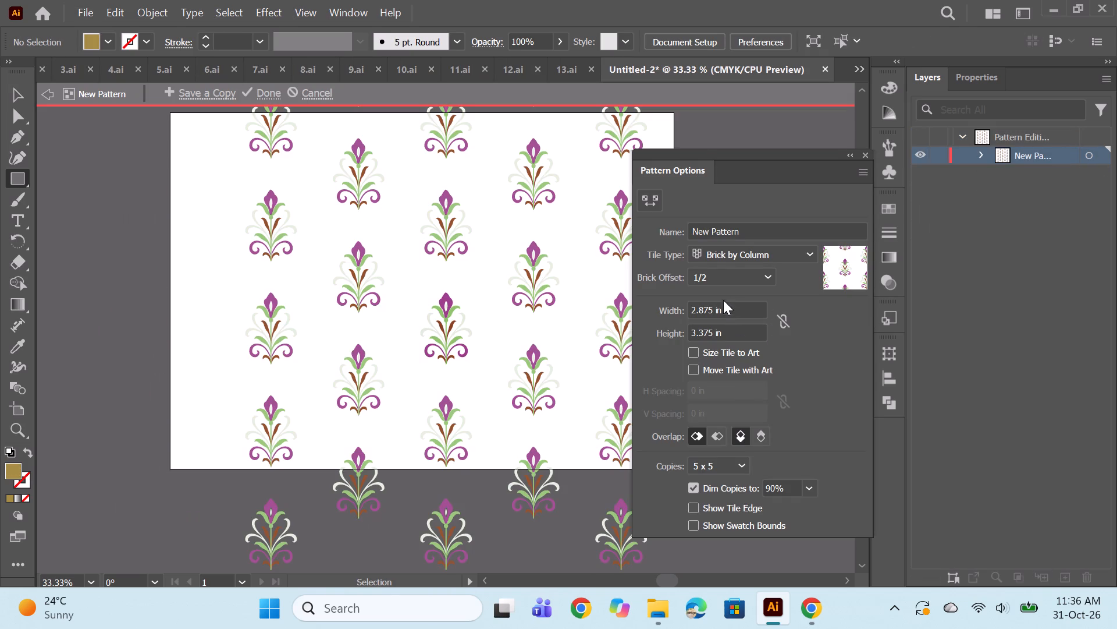
Tighten the pattern tile to 2.25 in wide and 2.875 in high, and finish editing the pattern.
{"action": "scroll", "coordinate": [720, 309], "scroll_direction": "down", "scroll_amount": 3}
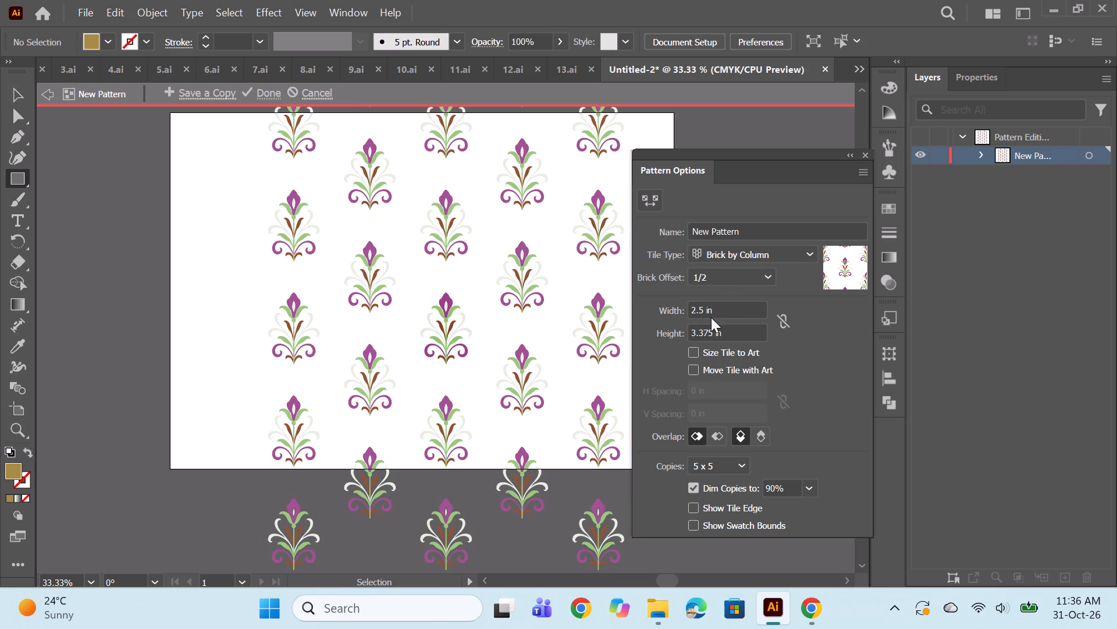
{"action": "scroll", "coordinate": [718, 335], "scroll_direction": "down", "scroll_amount": 4}
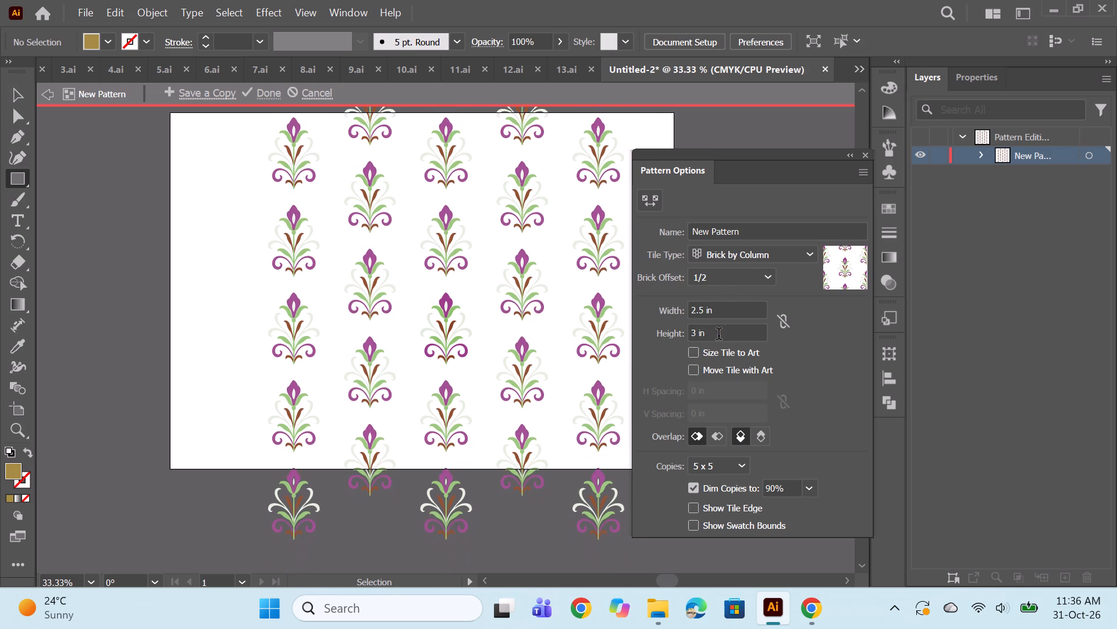
{"action": "scroll", "coordinate": [716, 309], "scroll_direction": "down", "scroll_amount": 2}
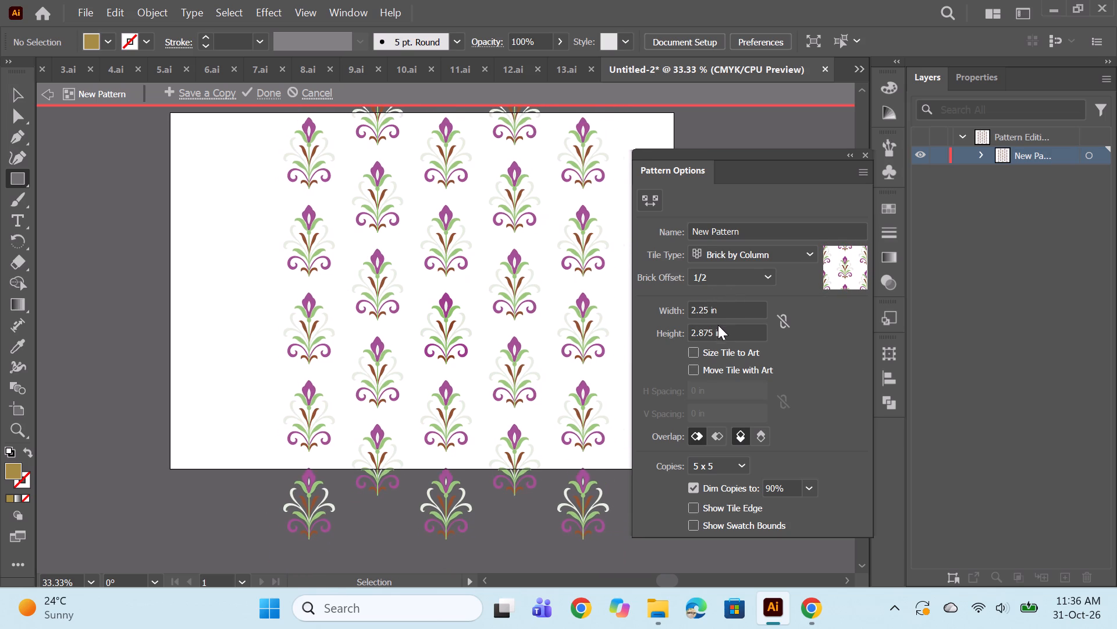
{"action": "scroll", "coordinate": [718, 325], "scroll_direction": "down", "scroll_amount": 1}
{"action": "left_click", "coordinate": [263, 94]}
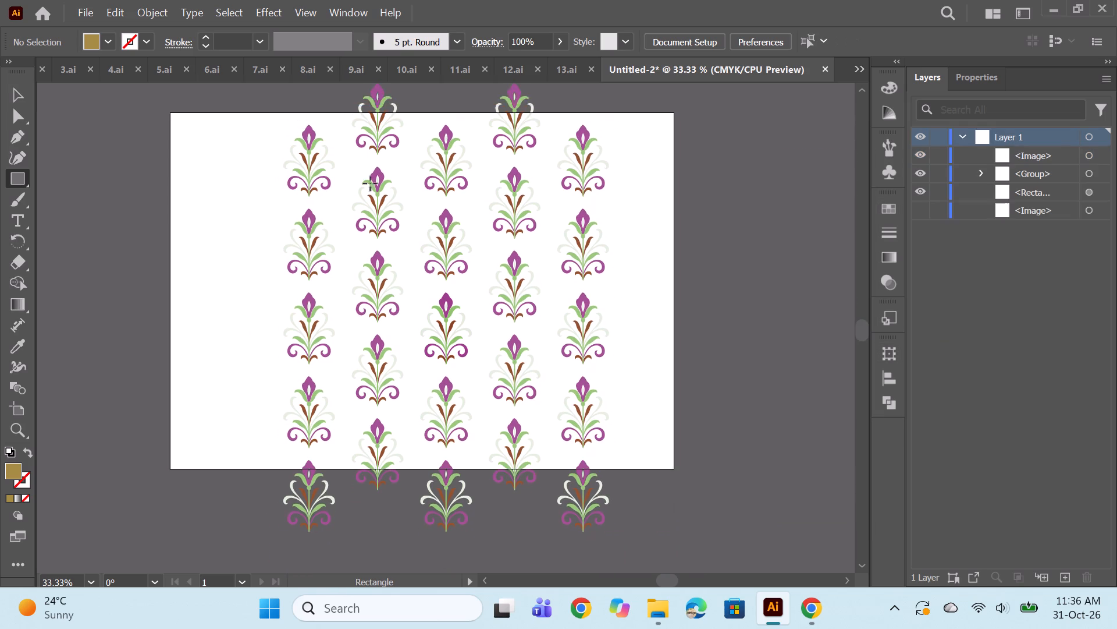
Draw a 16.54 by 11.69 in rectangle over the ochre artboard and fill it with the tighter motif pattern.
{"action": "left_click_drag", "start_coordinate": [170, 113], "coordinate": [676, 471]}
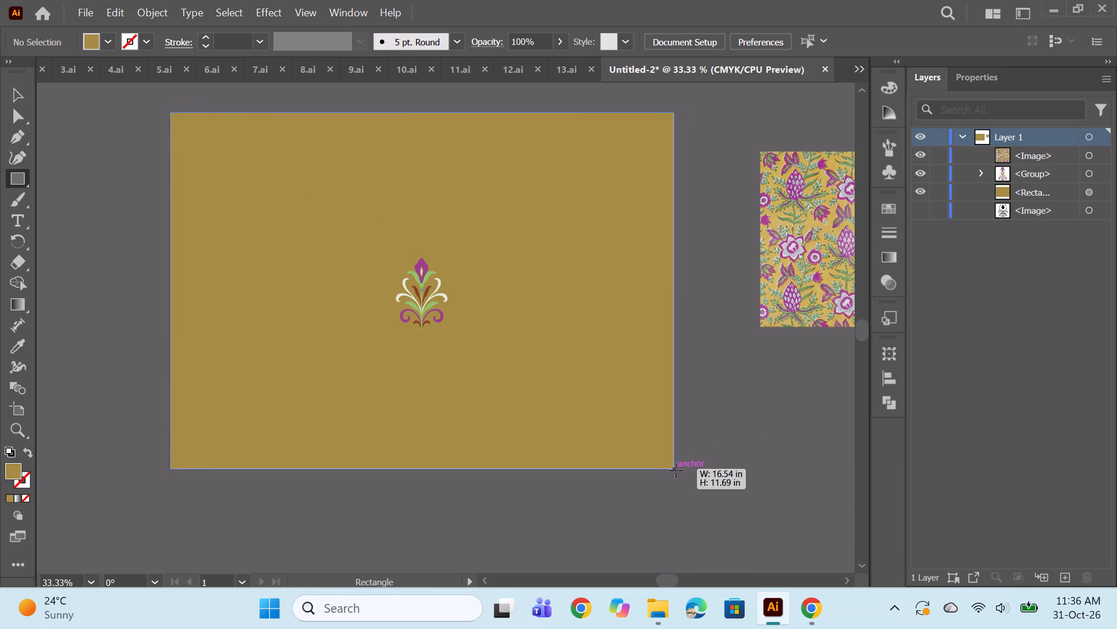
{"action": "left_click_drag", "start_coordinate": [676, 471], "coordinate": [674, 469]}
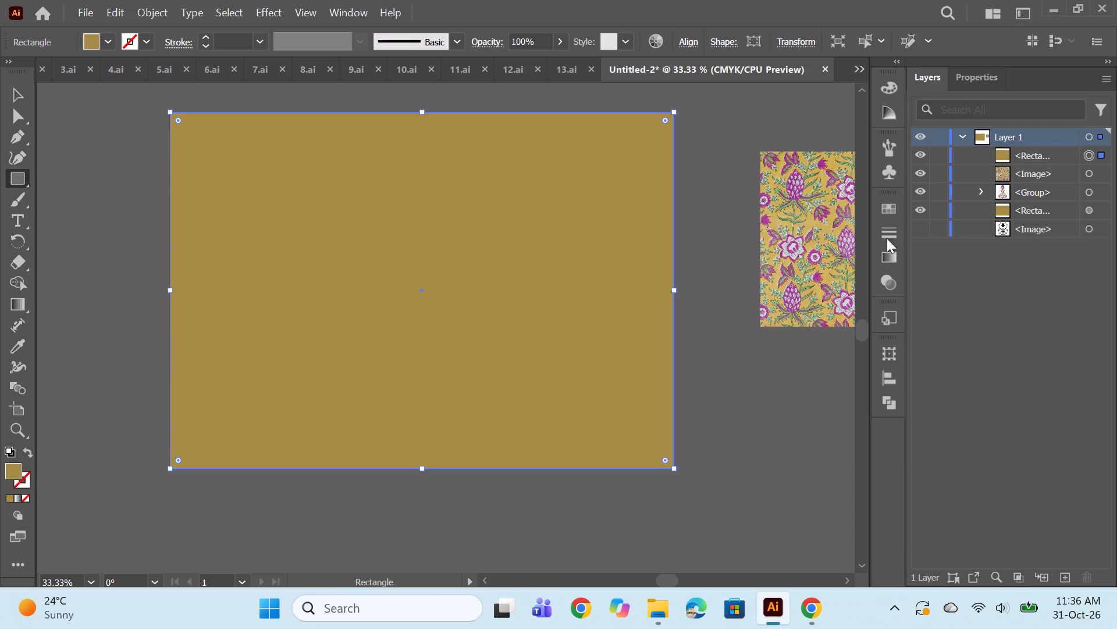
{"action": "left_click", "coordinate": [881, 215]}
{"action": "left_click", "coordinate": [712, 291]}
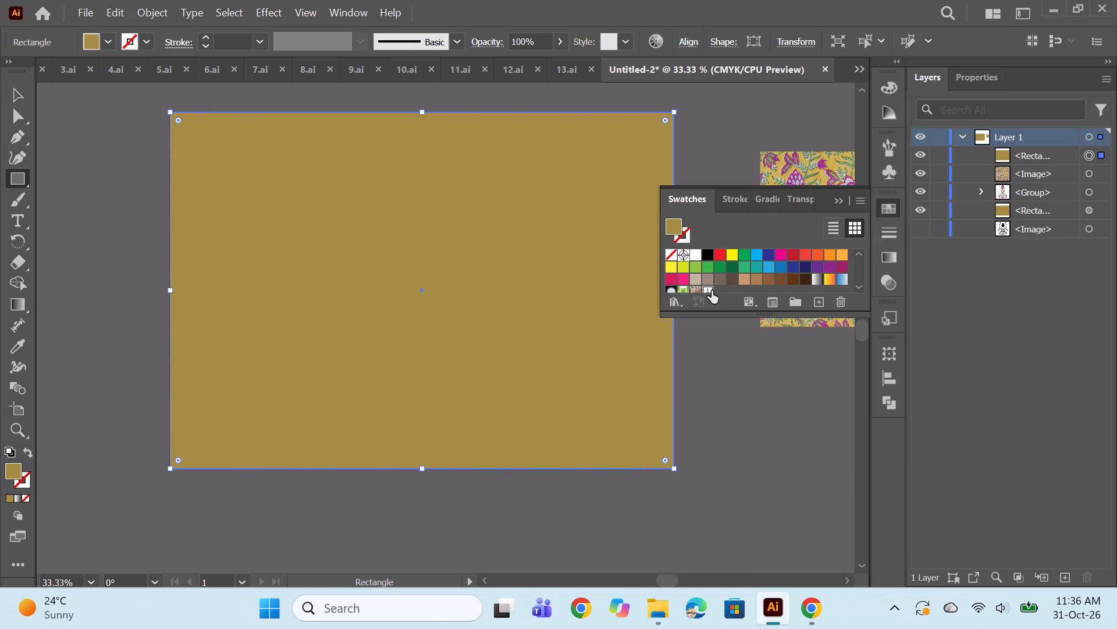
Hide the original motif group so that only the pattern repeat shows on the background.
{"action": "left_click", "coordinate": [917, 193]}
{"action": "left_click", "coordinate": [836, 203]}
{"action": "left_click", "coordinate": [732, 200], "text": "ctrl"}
Compare the denser pattern's spacing and colours with the block-print fabric reference.
{"action": "scroll", "coordinate": [596, 228], "scroll_direction": "down", "scroll_amount": 1, "text": "alt"}
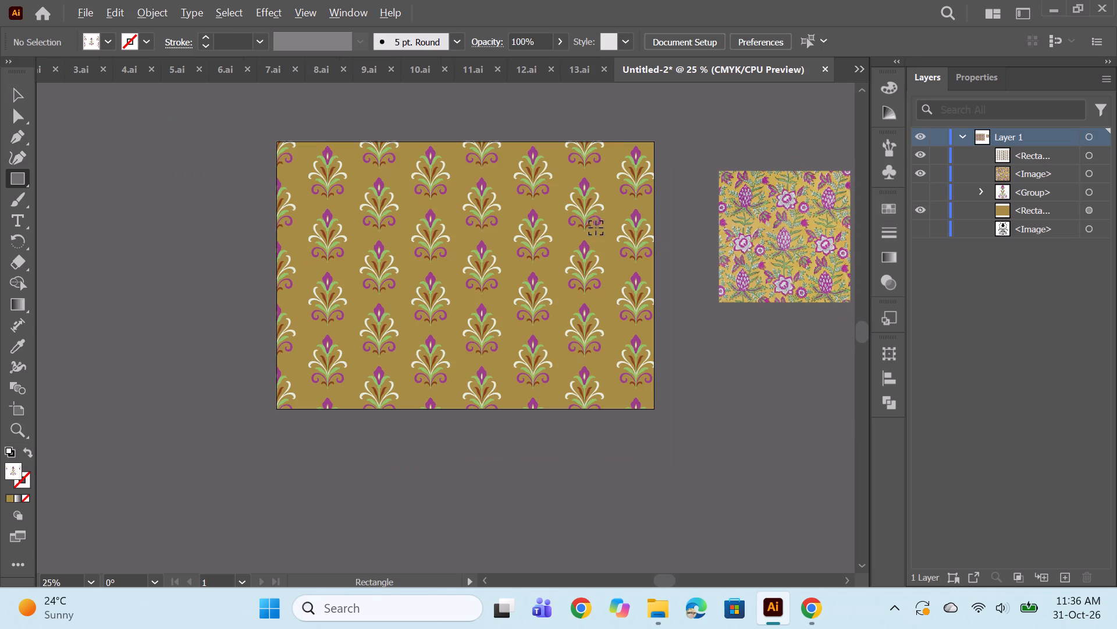
{"action": "key", "text": "space"}
{"action": "left_click_drag", "start_coordinate": [724, 376], "coordinate": [668, 422]}
{"action": "scroll", "coordinate": [415, 292], "scroll_direction": "up", "scroll_amount": 1, "text": "alt"}
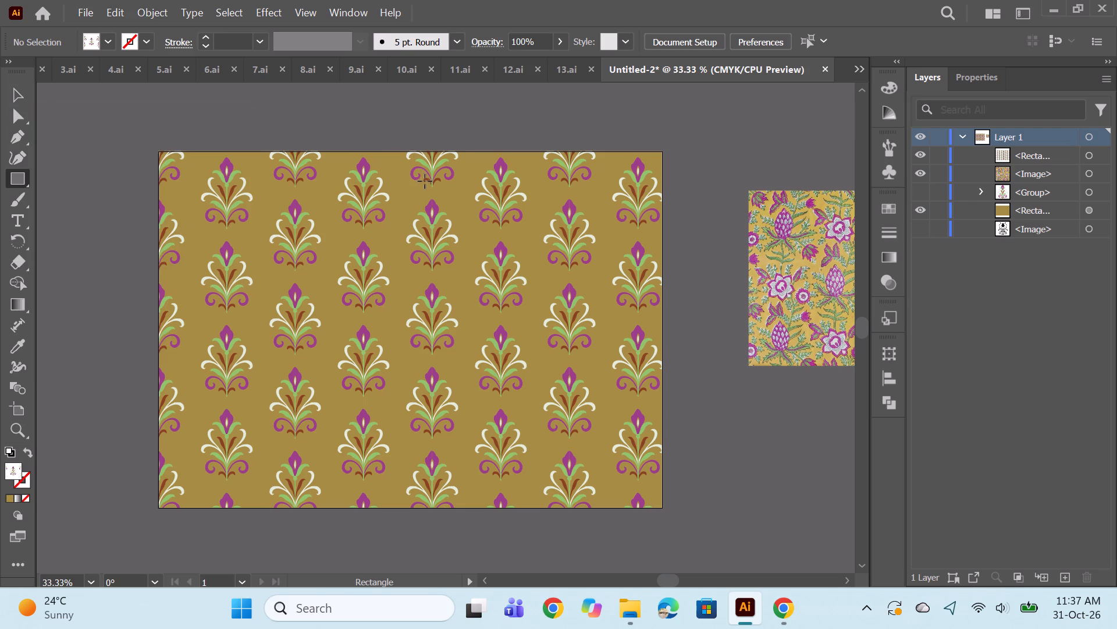
{"action": "scroll", "coordinate": [547, 273], "scroll_direction": "down", "scroll_amount": 1, "text": "alt"}
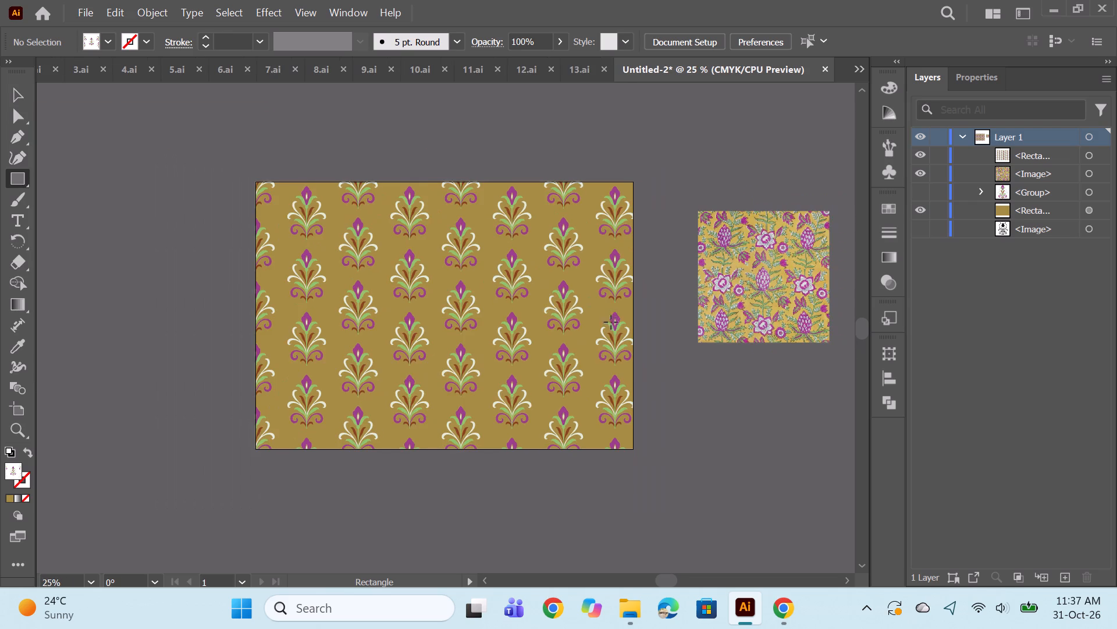
{"action": "scroll", "coordinate": [542, 302], "scroll_direction": "up", "scroll_amount": 1, "text": "alt"}
{"action": "key", "text": "space"}
{"action": "key", "text": "space"}
{"action": "left_click_drag", "start_coordinate": [709, 403], "coordinate": [659, 393]}
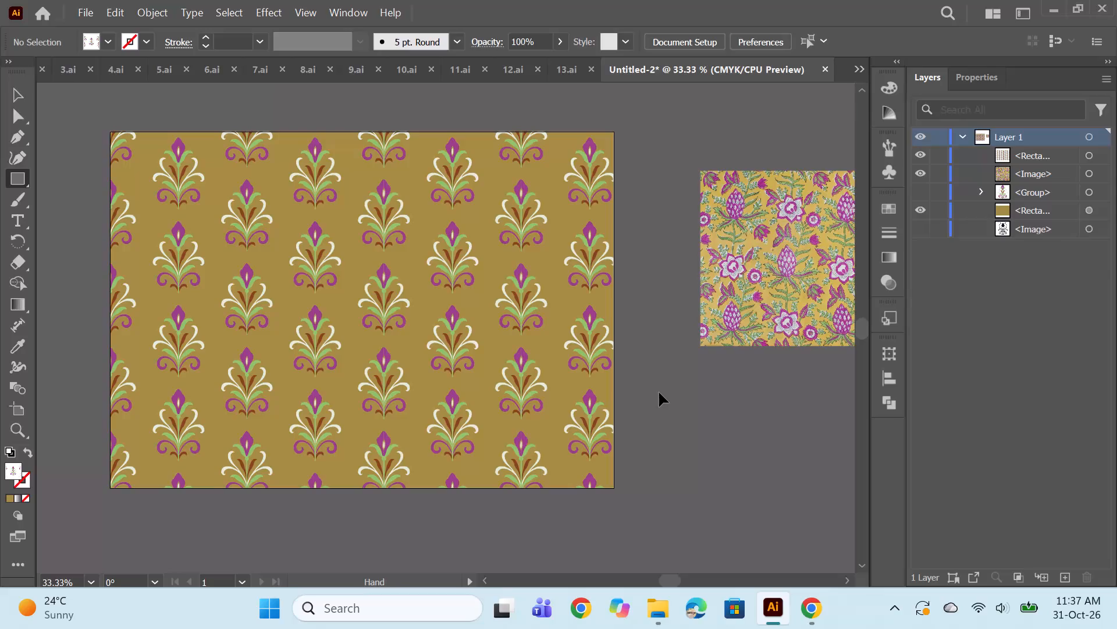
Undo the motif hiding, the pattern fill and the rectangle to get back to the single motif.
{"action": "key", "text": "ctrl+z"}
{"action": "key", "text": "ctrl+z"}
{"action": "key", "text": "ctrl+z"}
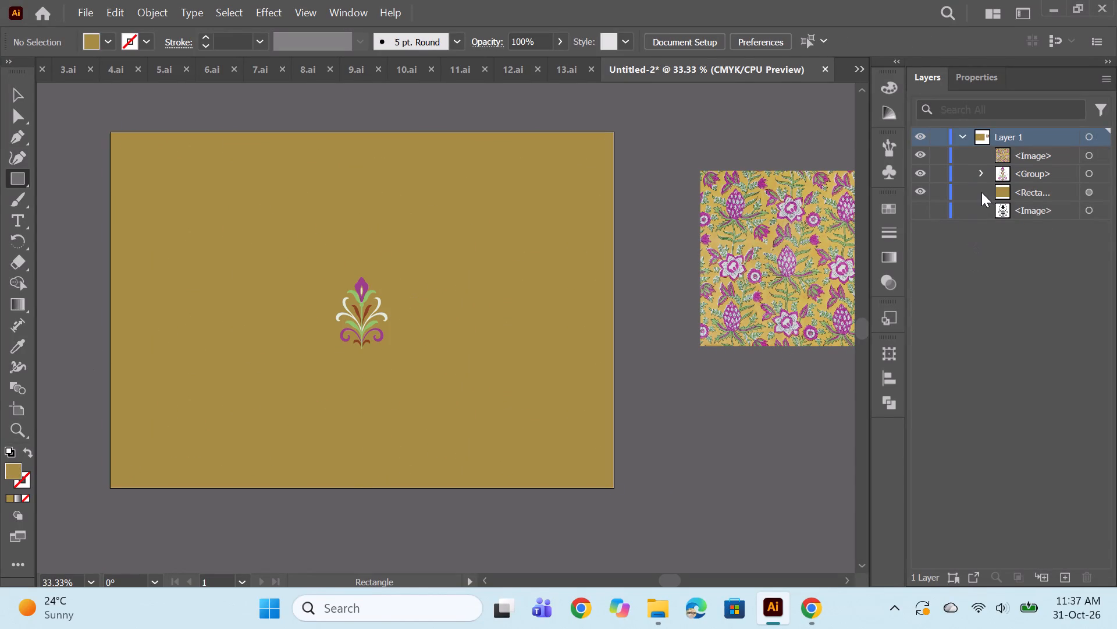
Recolour the motif's green leaves, small circle and central stem with the darker green 698C4D.
{"action": "left_click", "coordinate": [976, 173]}
{"action": "scroll", "coordinate": [1036, 207], "scroll_direction": "down", "scroll_amount": 7}
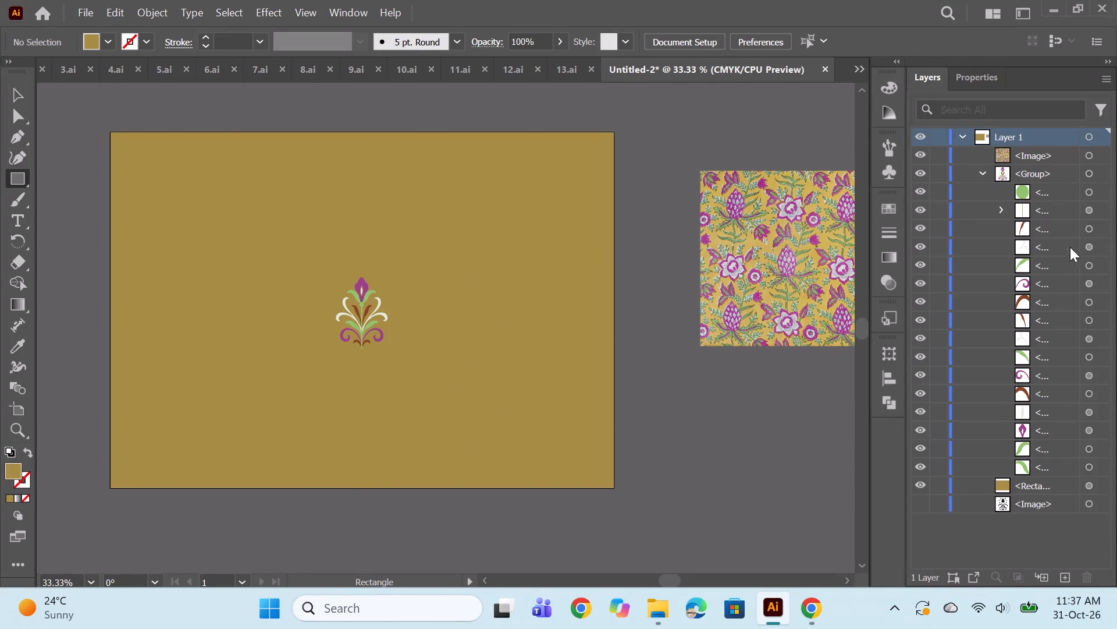
{"action": "left_click", "coordinate": [1088, 471]}
{"action": "left_click", "coordinate": [1089, 450], "text": "ctrl"}
{"action": "left_click", "coordinate": [1088, 359], "text": "ctrl"}
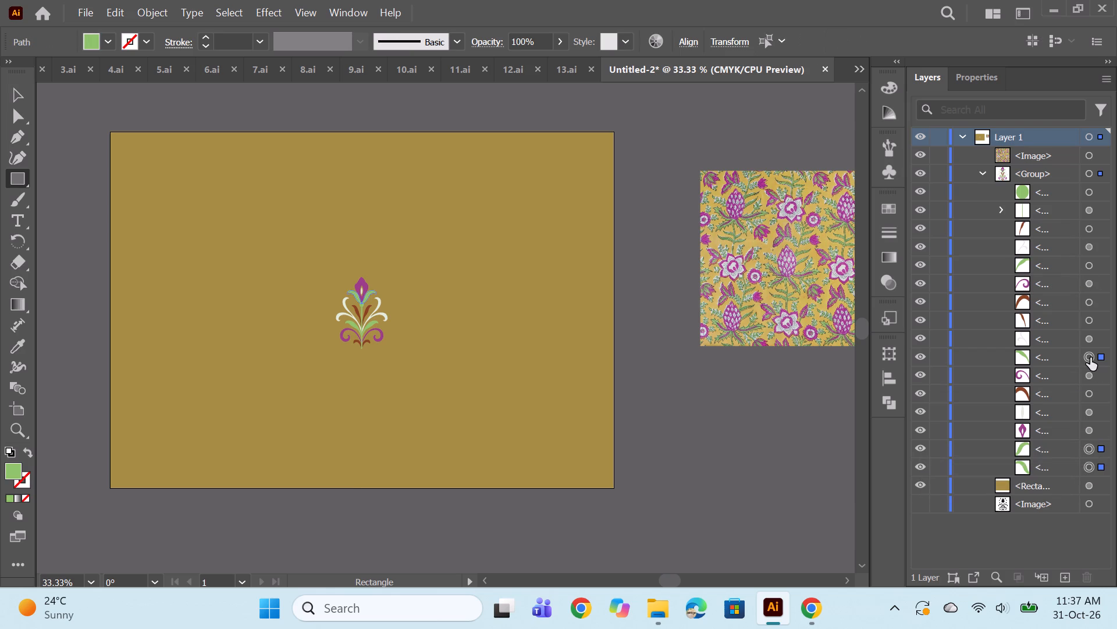
{"action": "left_click", "coordinate": [1087, 266], "text": "ctrl"}
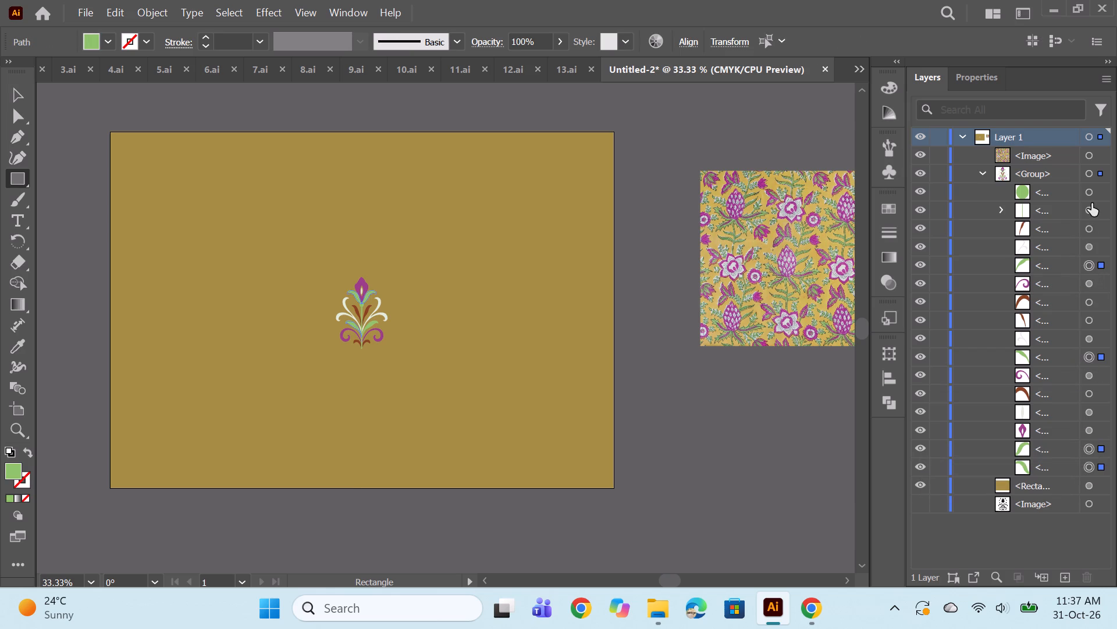
{"action": "left_click", "coordinate": [1091, 189], "text": "ctrl"}
{"action": "left_click", "coordinate": [1088, 211], "text": "ctrl"}
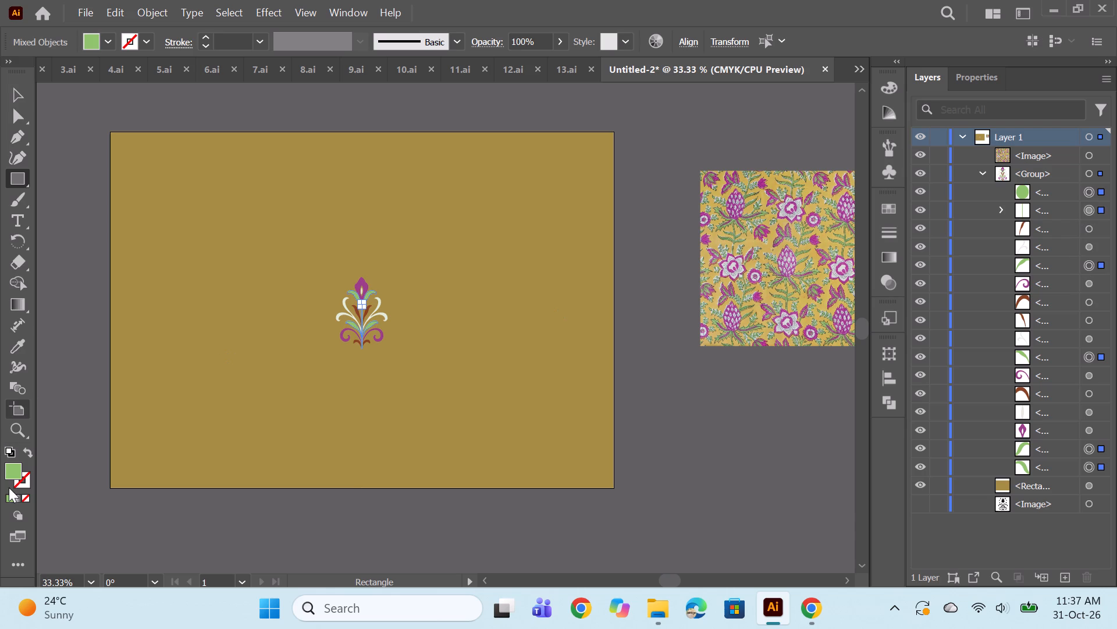
{"action": "double_click", "coordinate": [10, 473]}
{"action": "left_click", "coordinate": [703, 278]}
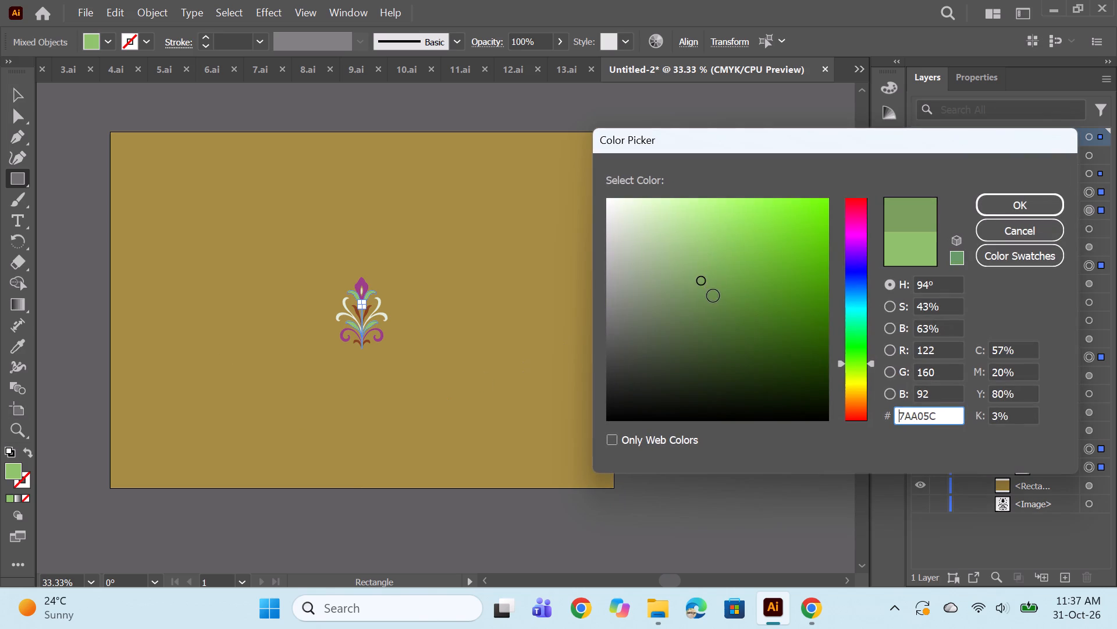
{"action": "left_click", "coordinate": [706, 296]}
{"action": "left_click", "coordinate": [980, 207]}
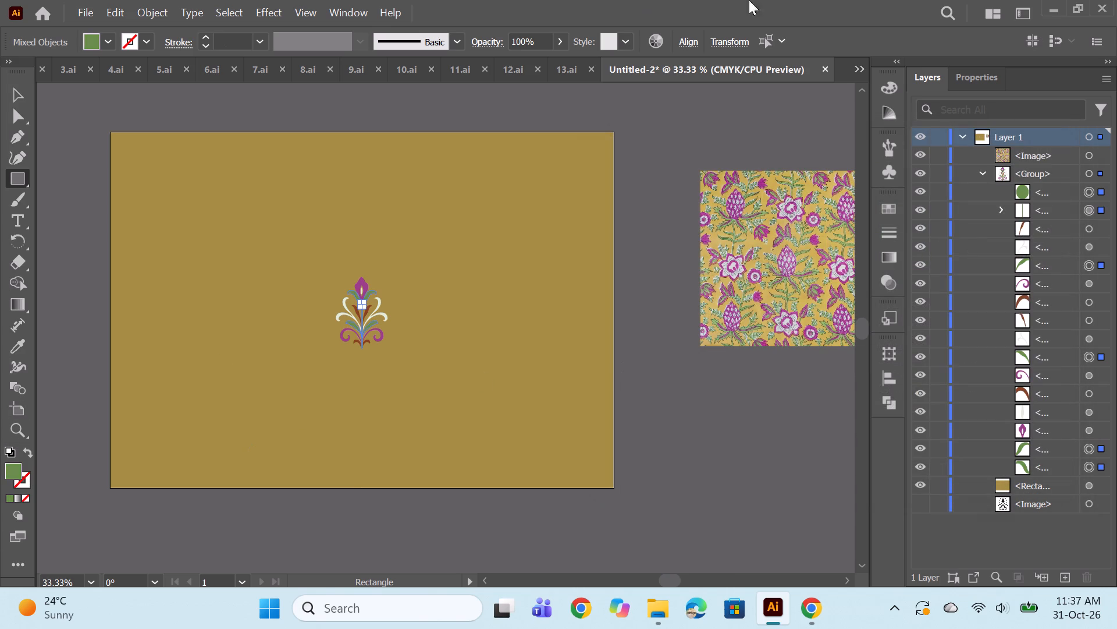
Shift the selected green parts of the motif to a slightly more saturated green, then deselect them.
{"action": "double_click", "coordinate": [16, 471]}
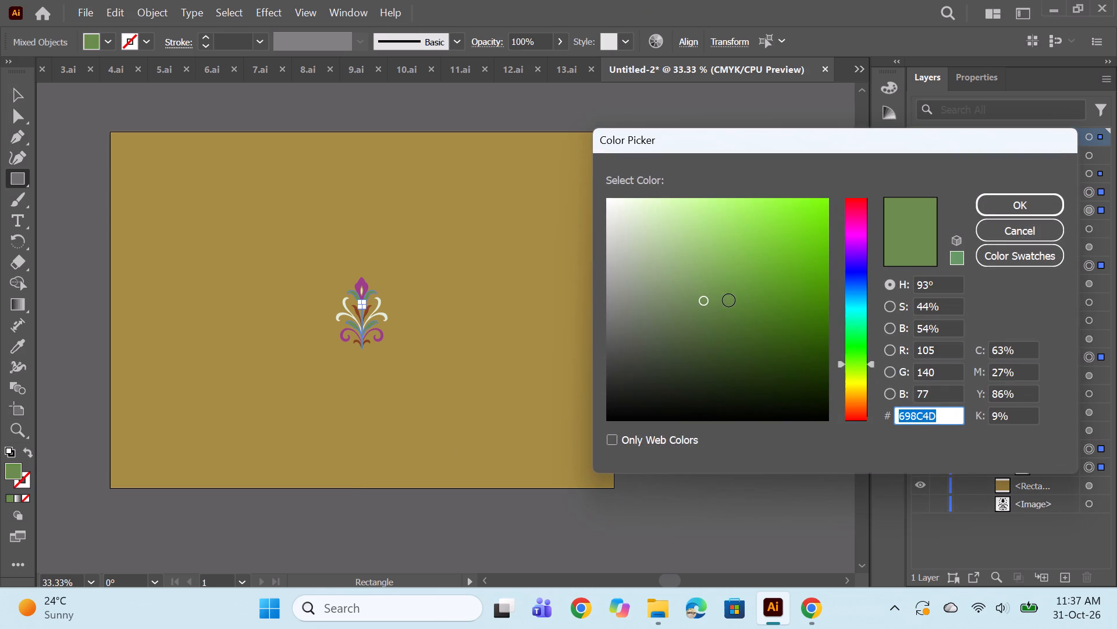
{"action": "left_click", "coordinate": [726, 298]}
{"action": "left_click", "coordinate": [991, 207]}
{"action": "left_click", "coordinate": [639, 369], "text": "ctrl"}
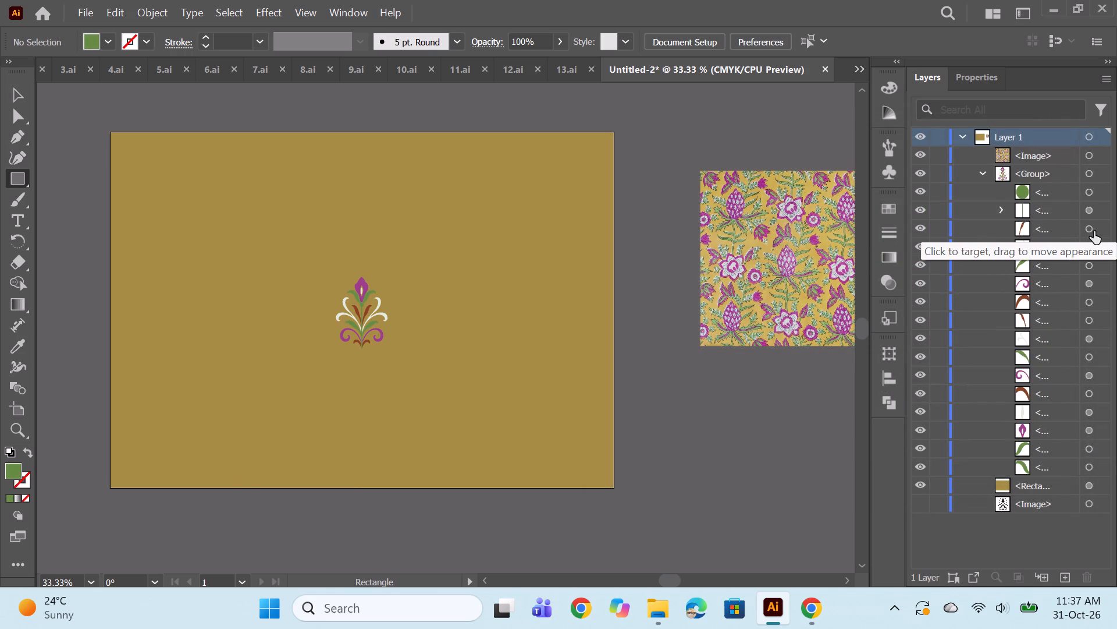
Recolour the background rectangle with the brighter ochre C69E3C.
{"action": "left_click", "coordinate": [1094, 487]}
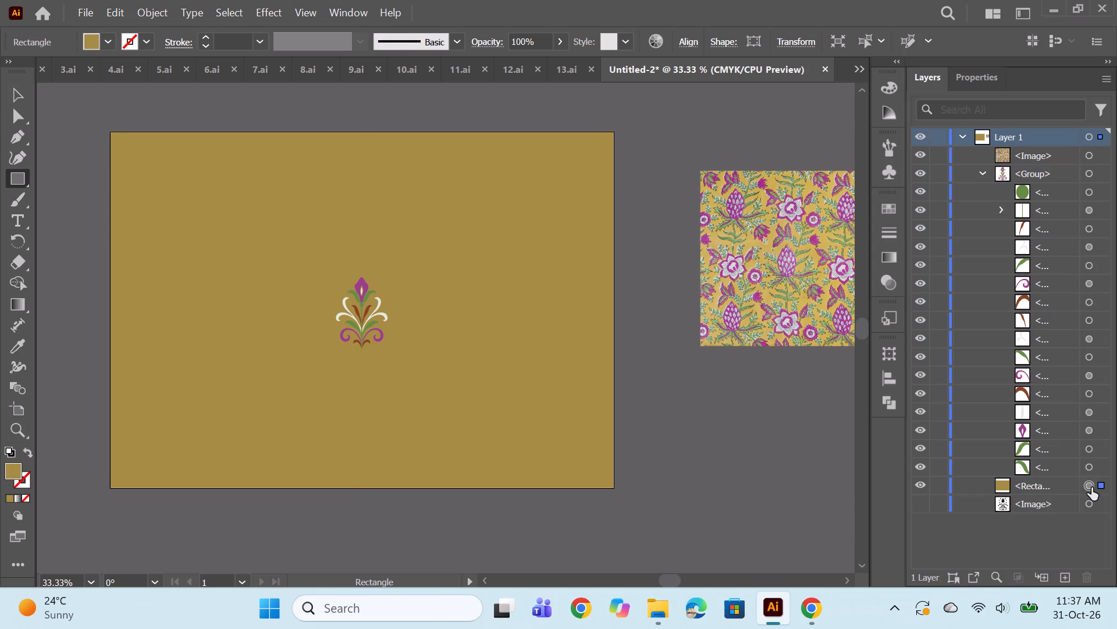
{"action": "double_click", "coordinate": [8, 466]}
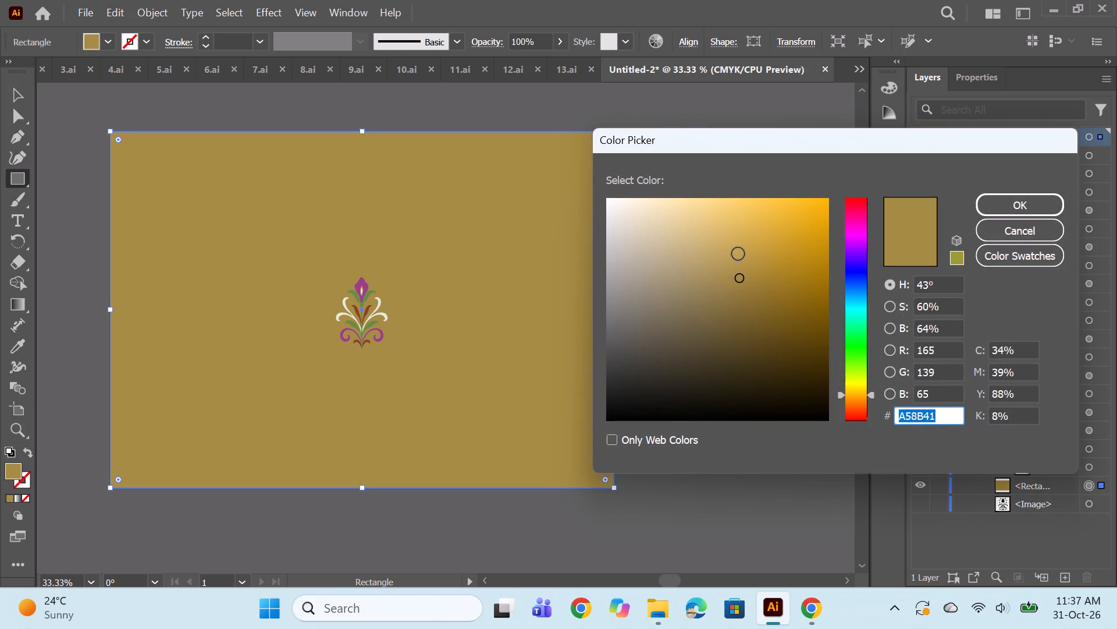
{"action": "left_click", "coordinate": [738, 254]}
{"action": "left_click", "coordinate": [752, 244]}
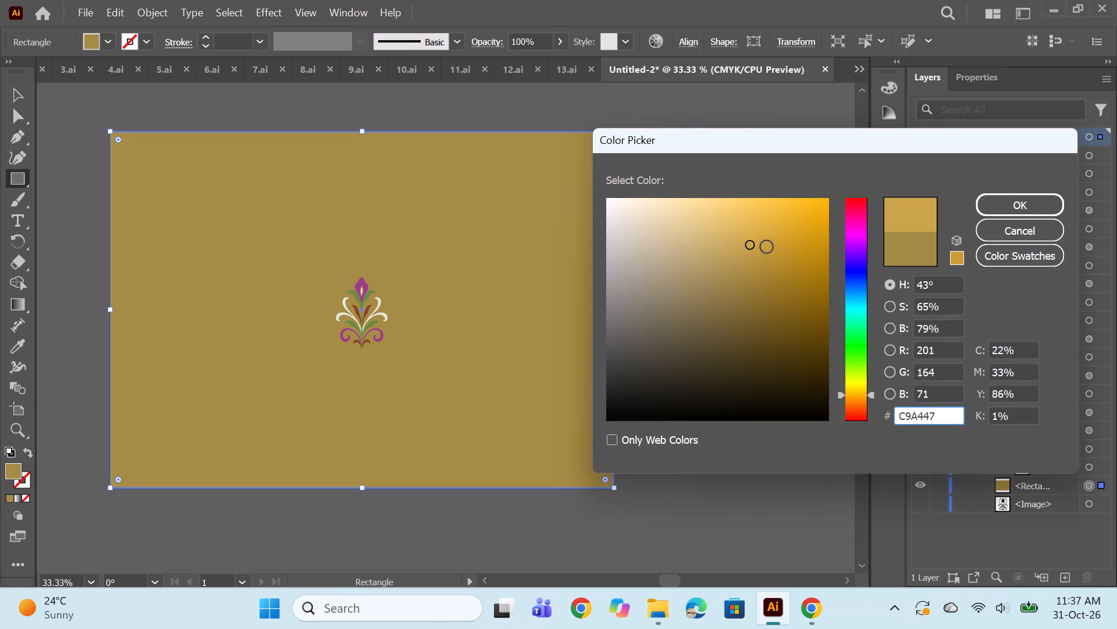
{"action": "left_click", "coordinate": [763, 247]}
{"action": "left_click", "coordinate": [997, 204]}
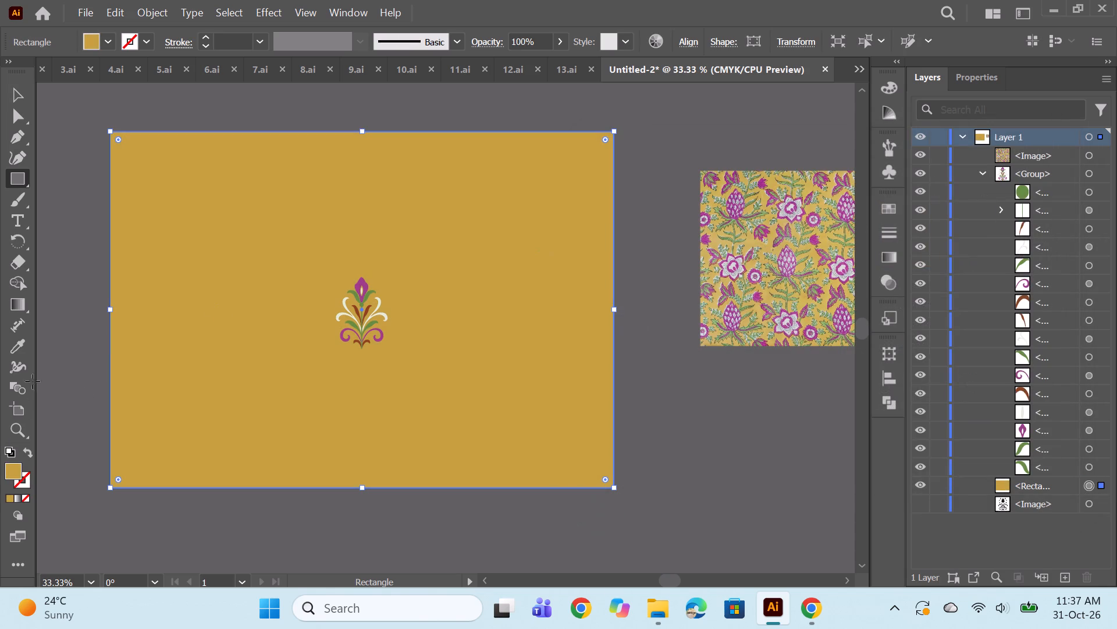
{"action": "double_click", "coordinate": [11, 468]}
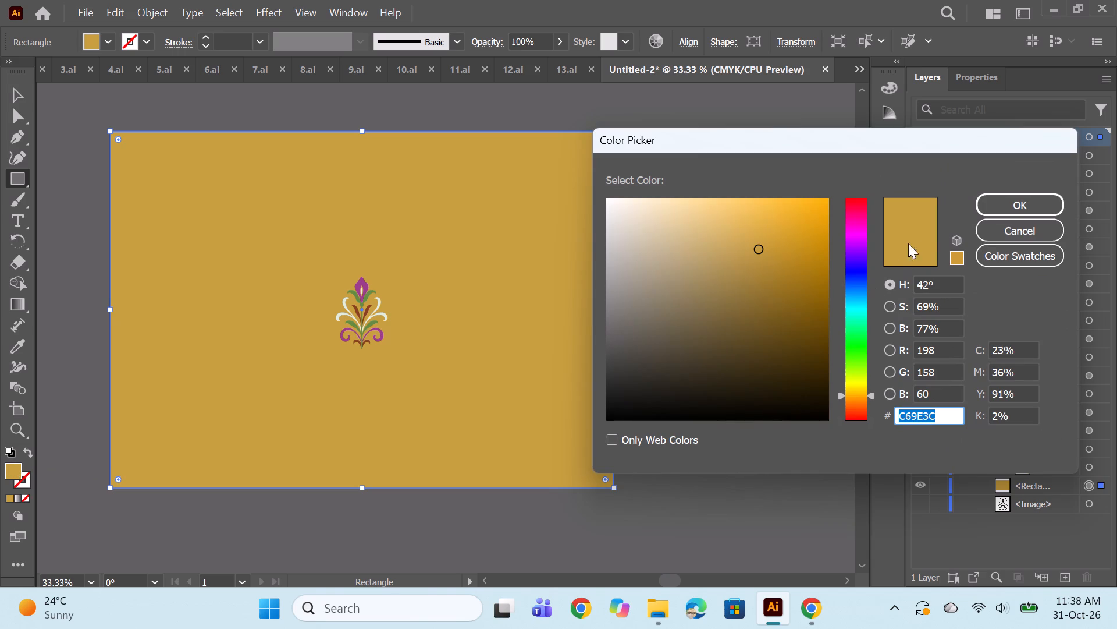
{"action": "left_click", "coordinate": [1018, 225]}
Sample the yellow ground of the block-print fabric reference as the background rectangle's fill, trying several spots.
{"action": "left_click", "coordinate": [16, 339]}
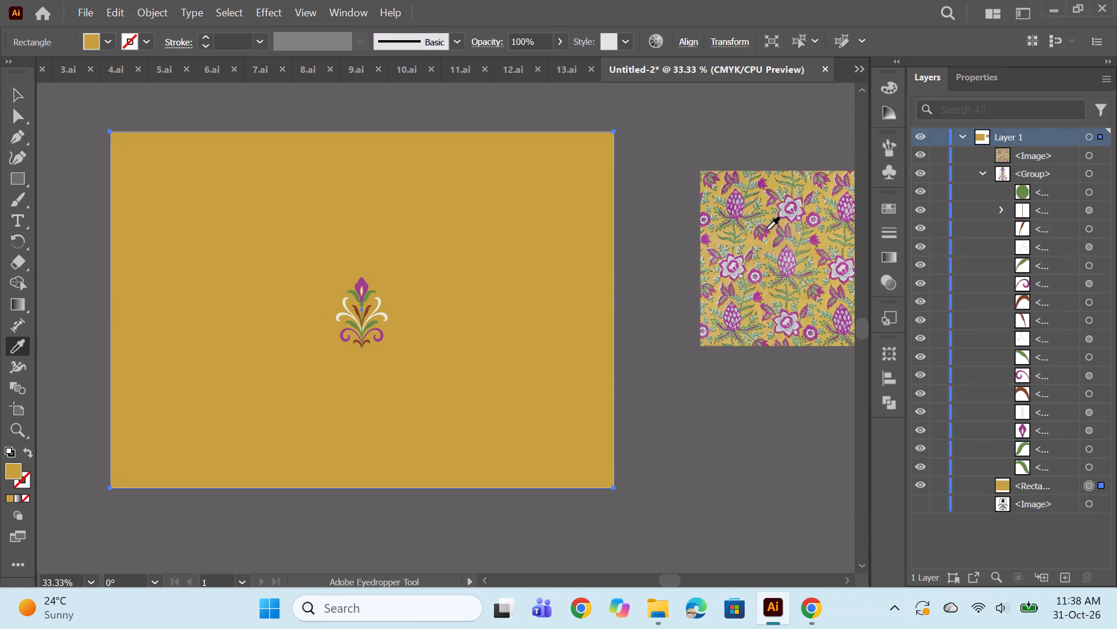
{"action": "left_click", "coordinate": [766, 248]}
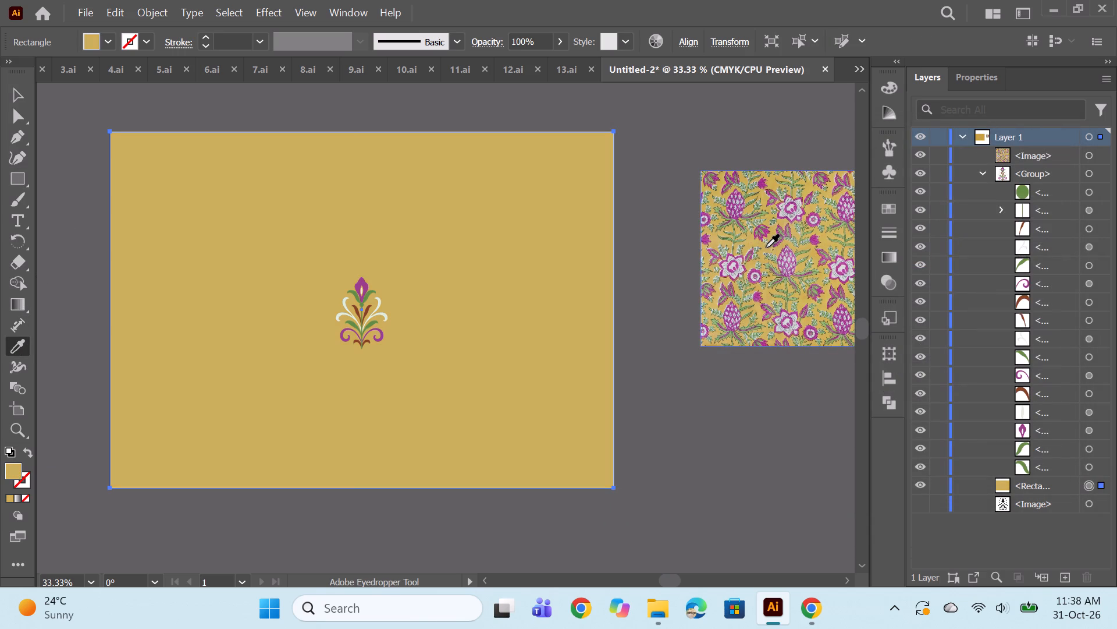
{"action": "left_click", "coordinate": [714, 242]}
{"action": "left_click", "coordinate": [715, 243]}
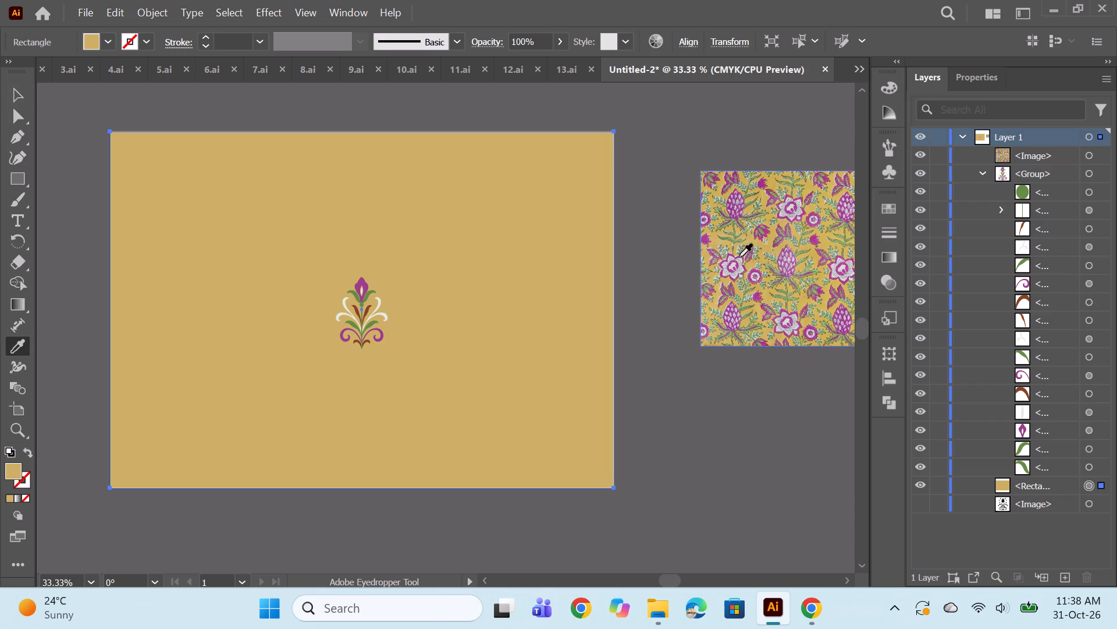
{"action": "left_click", "coordinate": [748, 245]}
{"action": "left_click", "coordinate": [762, 197]}
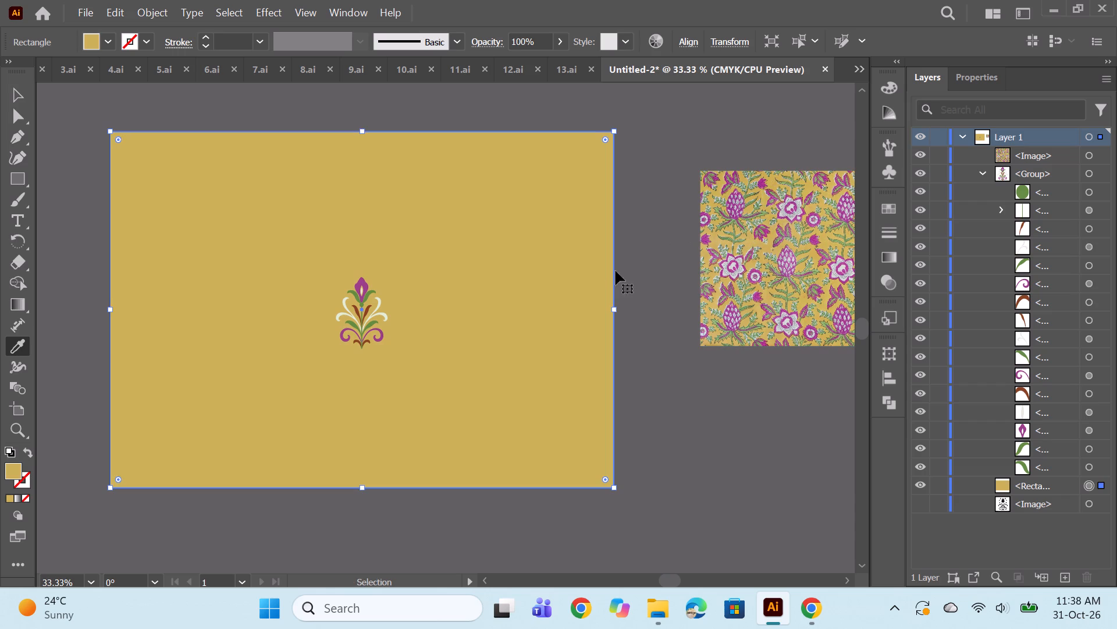
{"action": "left_click", "coordinate": [654, 299], "text": "ctrl"}
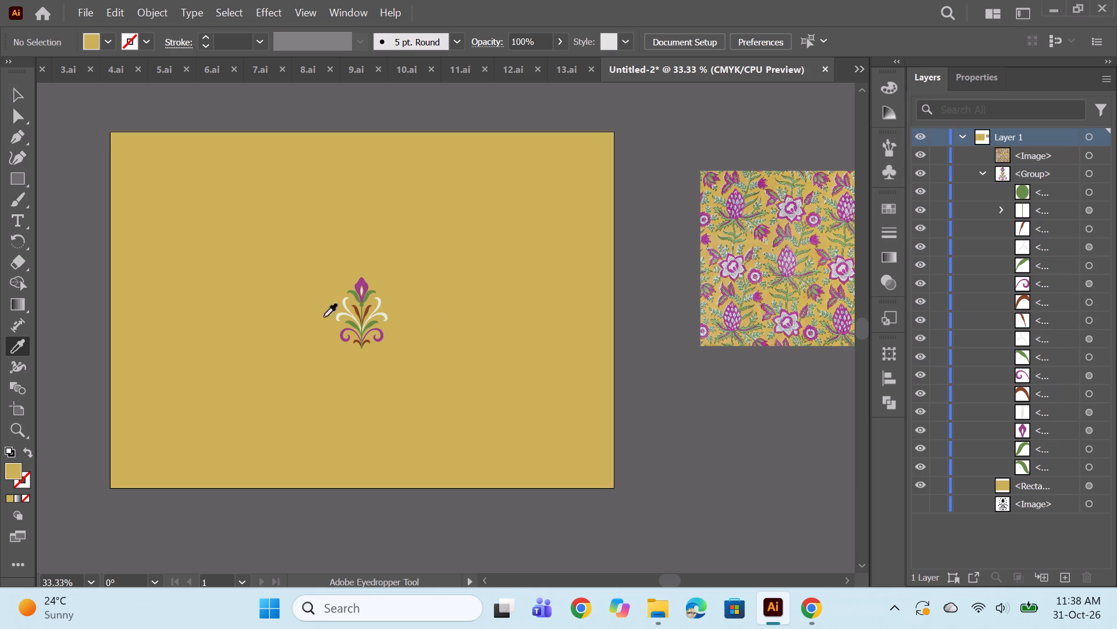
Select the whole recoloured motif group and make a new pattern from it.
{"action": "left_click", "coordinate": [1086, 186]}
{"action": "left_click", "coordinate": [1088, 467], "text": "shift"}
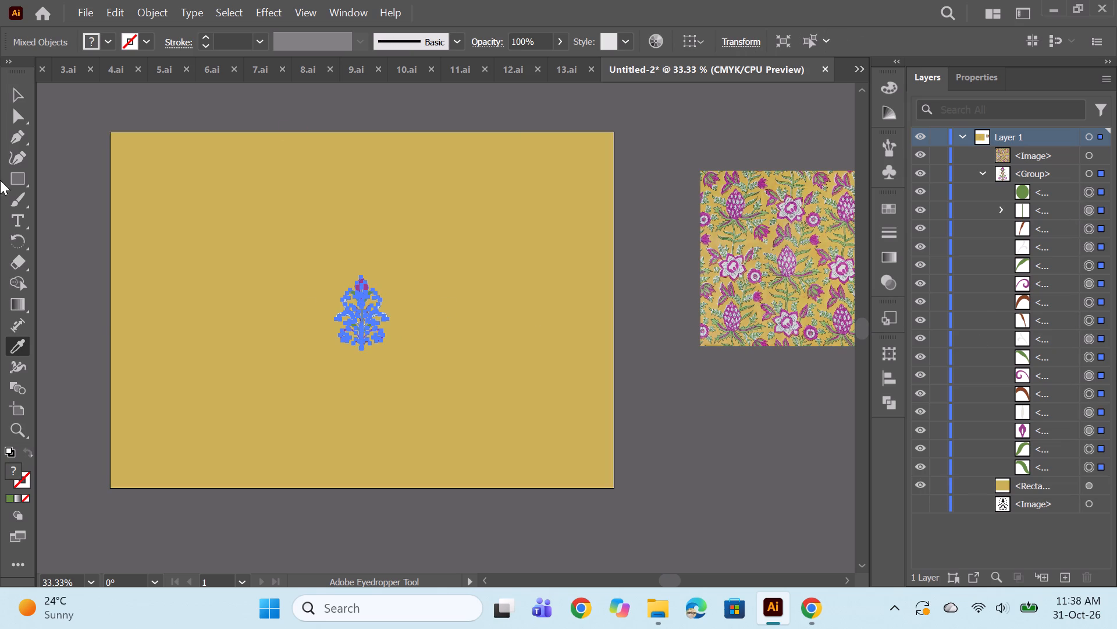
{"action": "left_click", "coordinate": [24, 102]}
{"action": "left_click", "coordinate": [144, 13]}
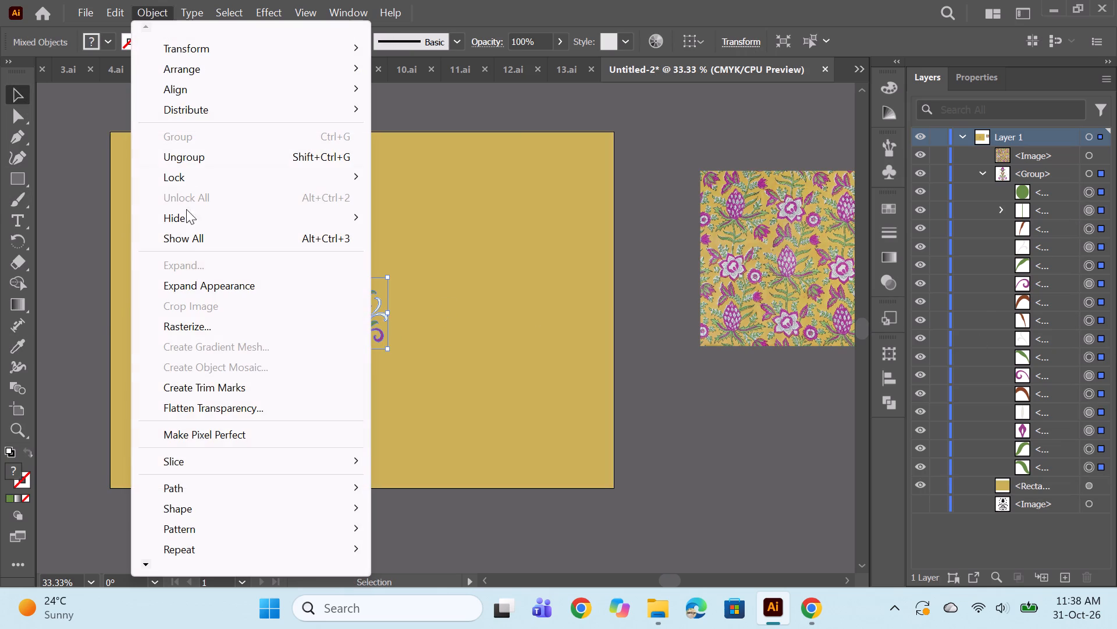
{"action": "left_click", "coordinate": [184, 525]}
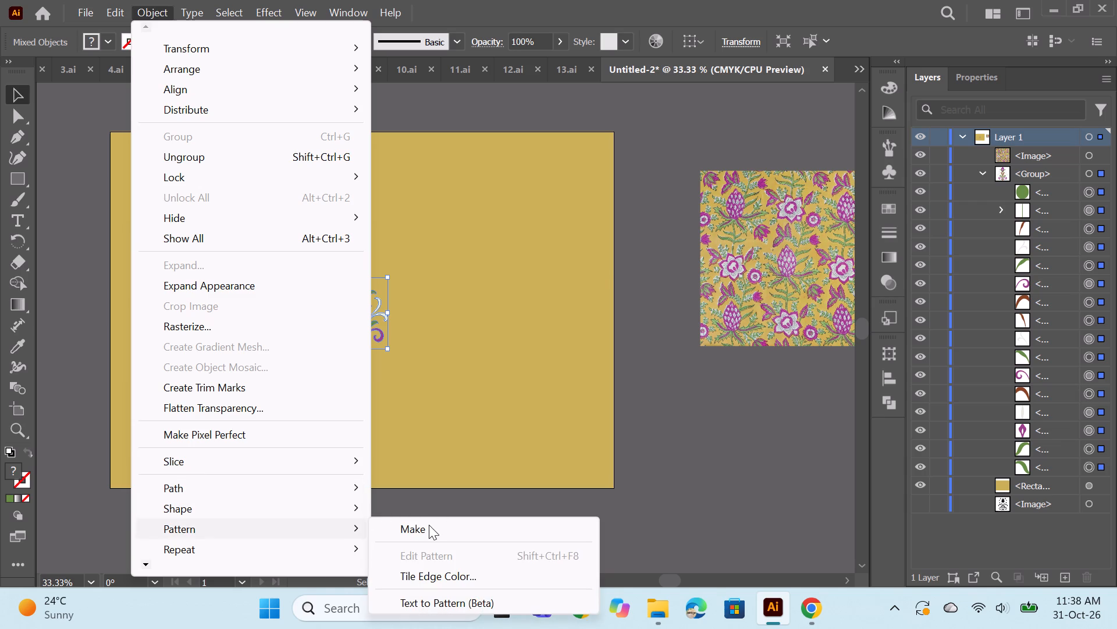
{"action": "left_click", "coordinate": [429, 525]}
{"action": "left_click", "coordinate": [710, 341]}
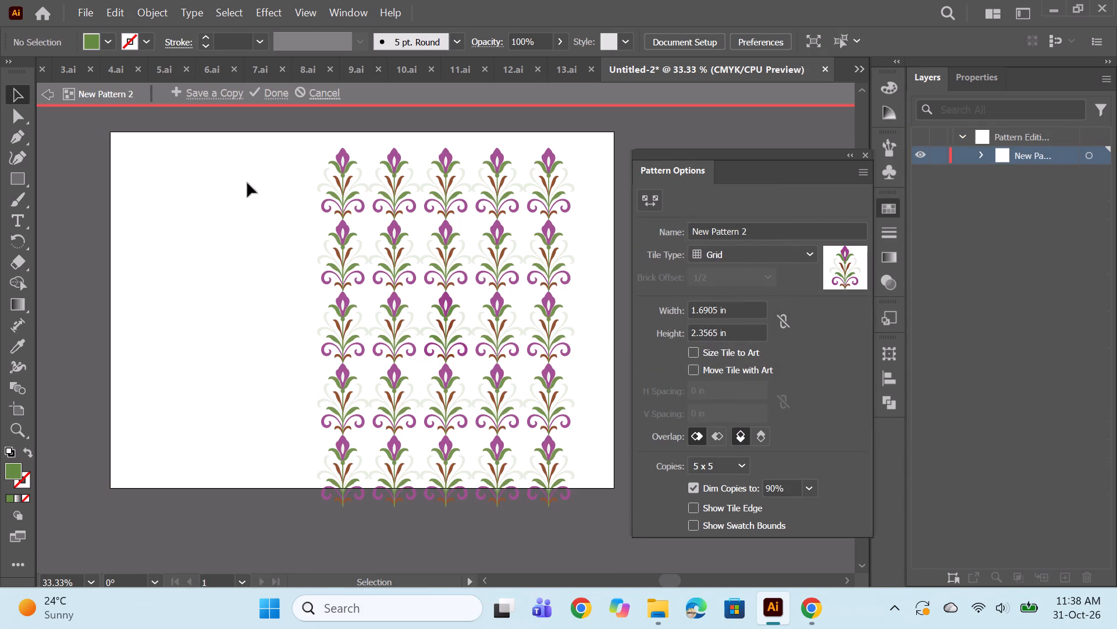
Tile the new pattern as Brick by Column, 2.5 in wide and 3.125 in high, and finish editing it.
{"action": "left_click", "coordinate": [750, 257]}
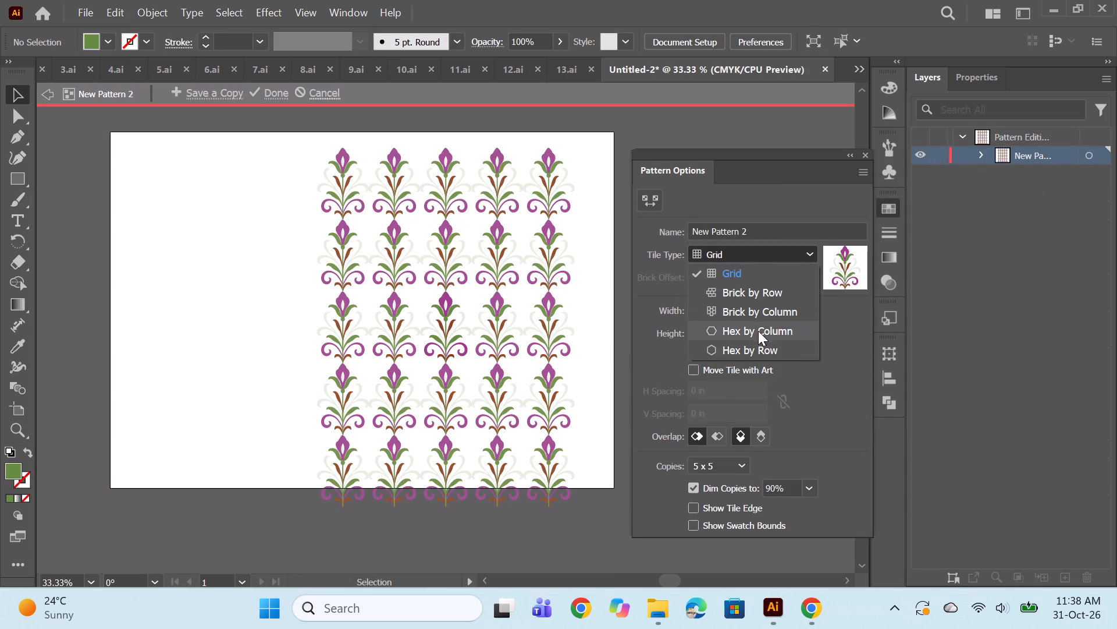
{"action": "left_click", "coordinate": [758, 329]}
{"action": "left_click", "coordinate": [780, 253]}
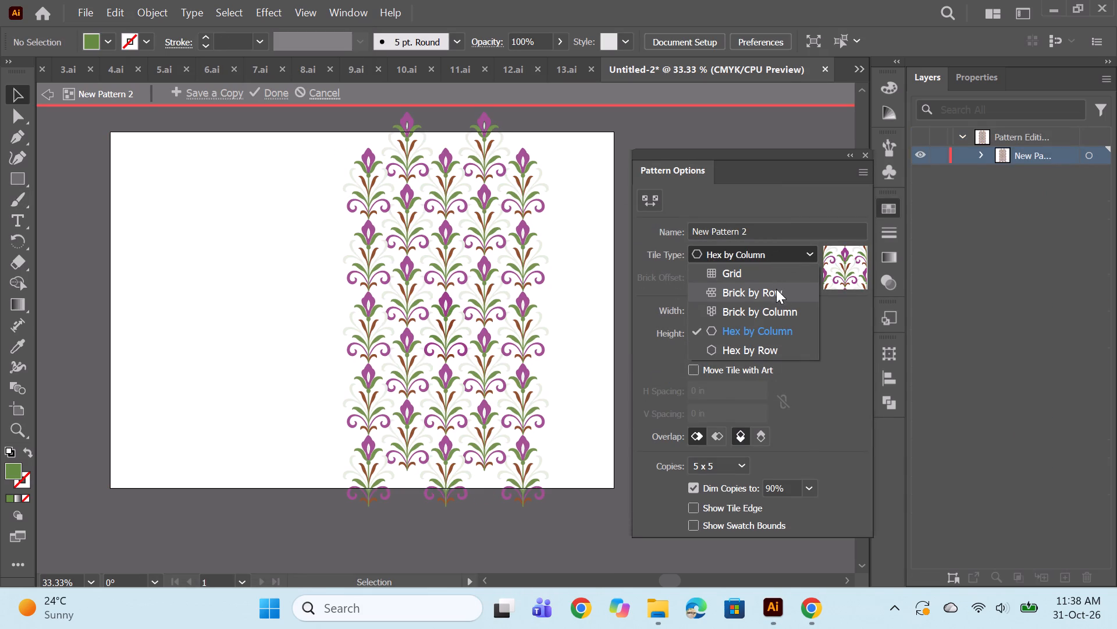
{"action": "left_click", "coordinate": [770, 303]}
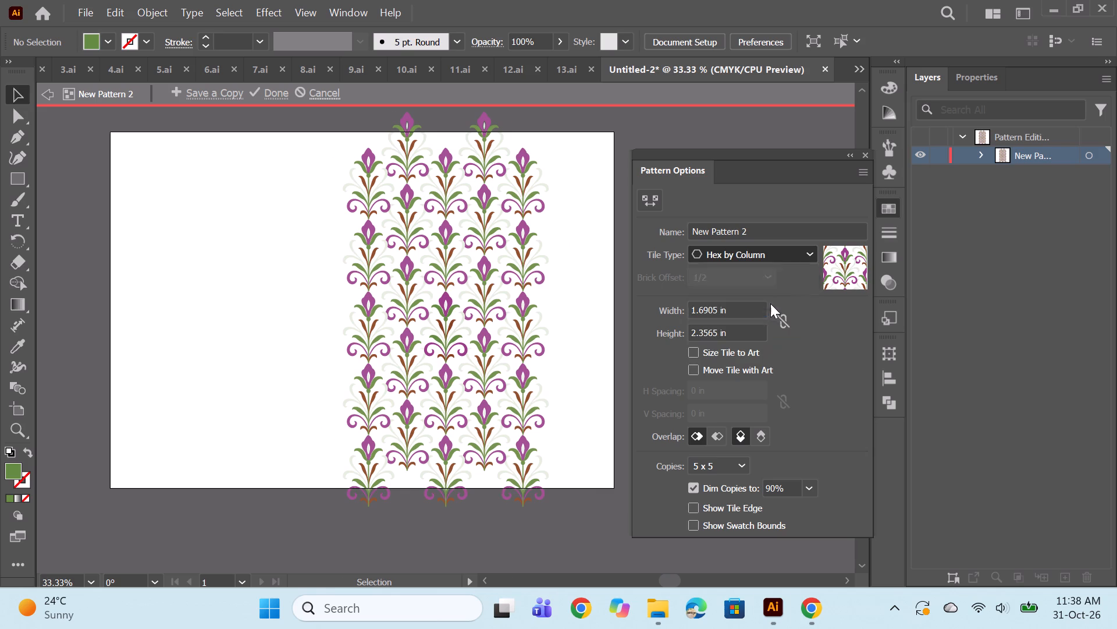
{"action": "scroll", "coordinate": [721, 310], "scroll_direction": "up", "scroll_amount": 12}
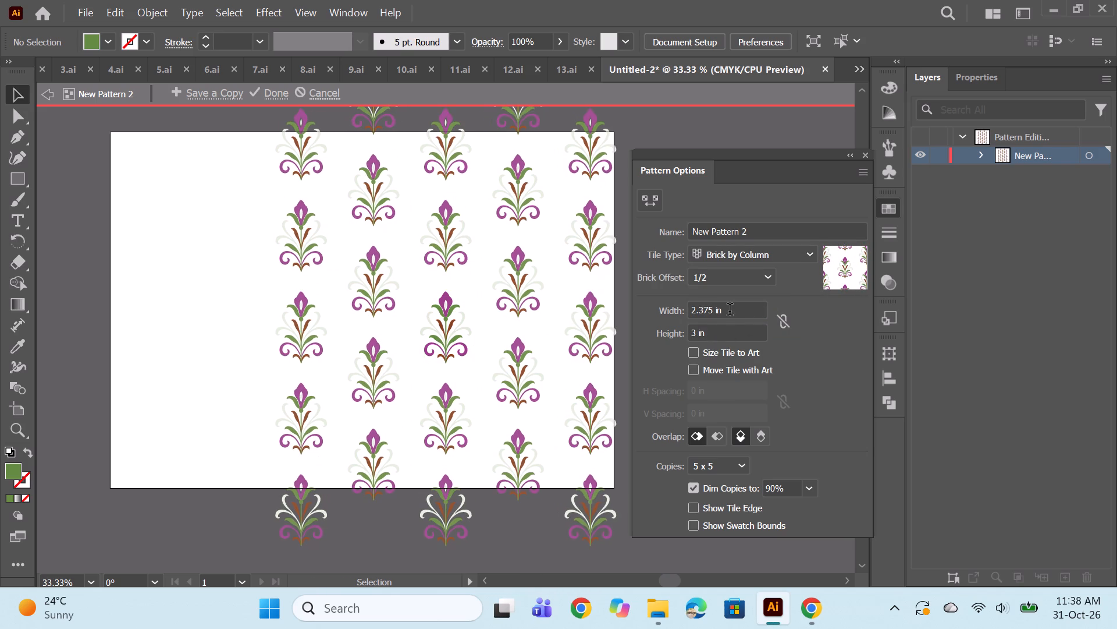
{"action": "scroll", "coordinate": [712, 310], "scroll_direction": "up", "scroll_amount": 1}
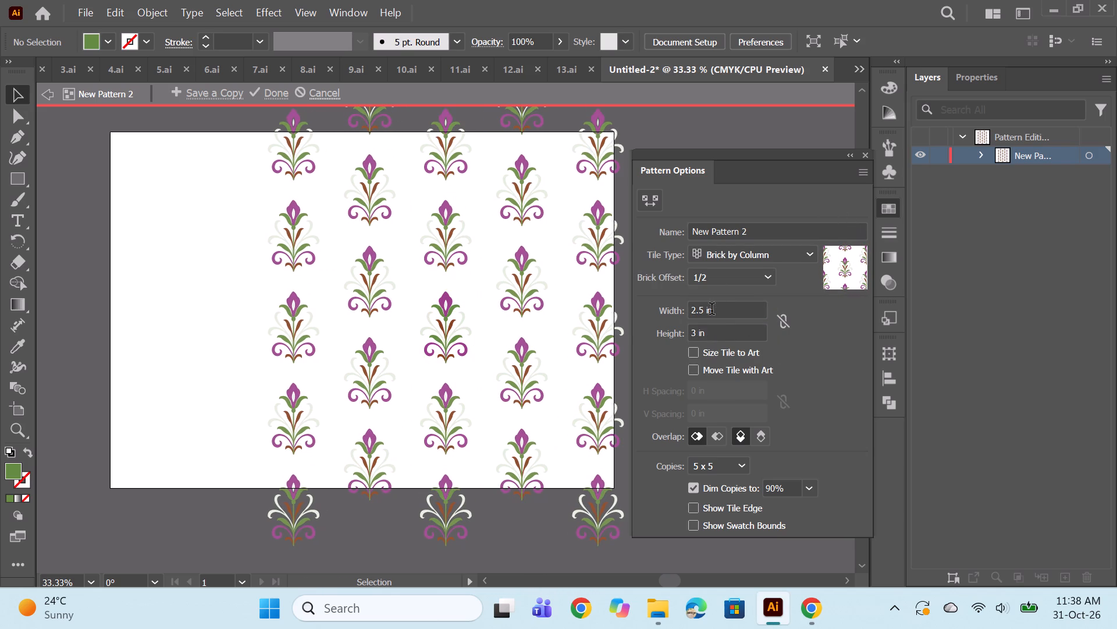
{"action": "scroll", "coordinate": [718, 337], "scroll_direction": "up", "scroll_amount": 1}
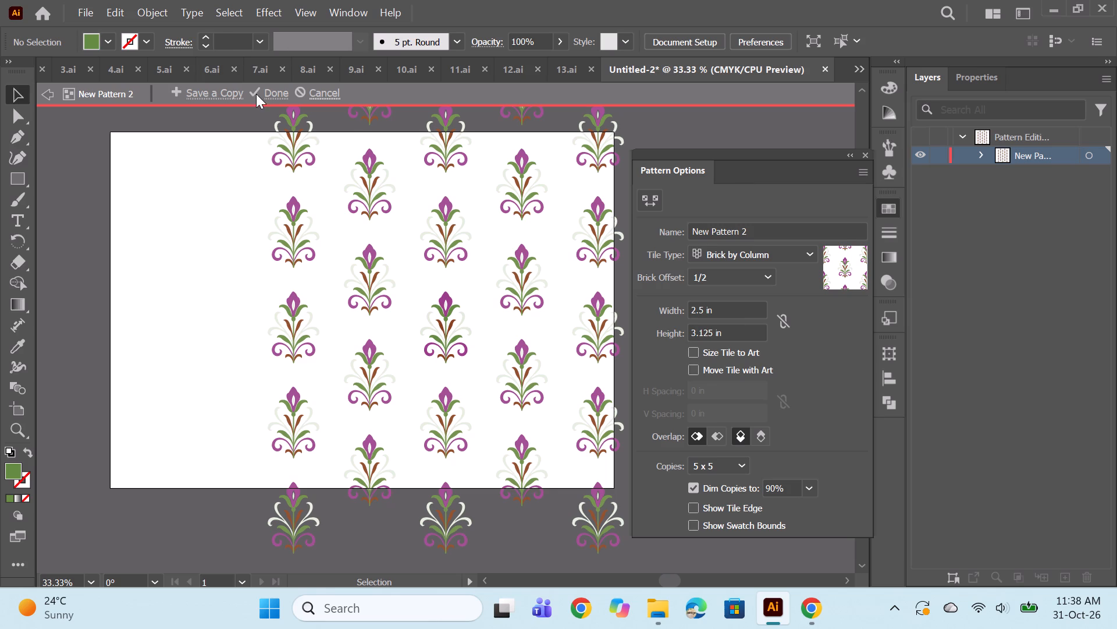
{"action": "left_click", "coordinate": [257, 93]}
Draw a rectangle covering the whole artboard and fill it with the new recoloured motif pattern.
{"action": "left_click", "coordinate": [17, 182]}
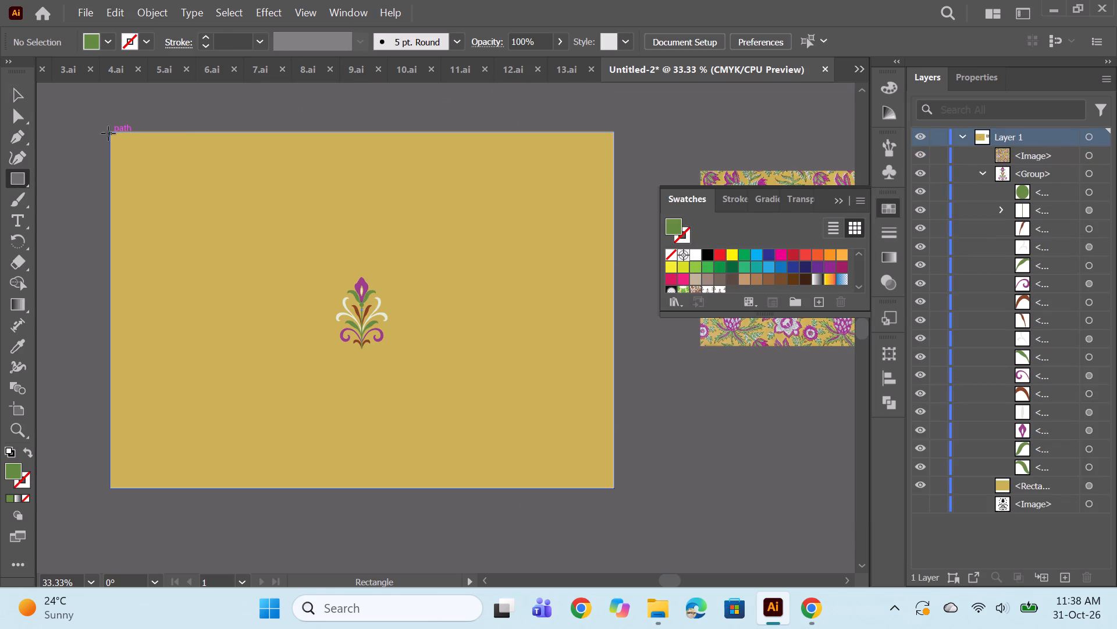
{"action": "left_click_drag", "start_coordinate": [111, 132], "coordinate": [489, 333]}
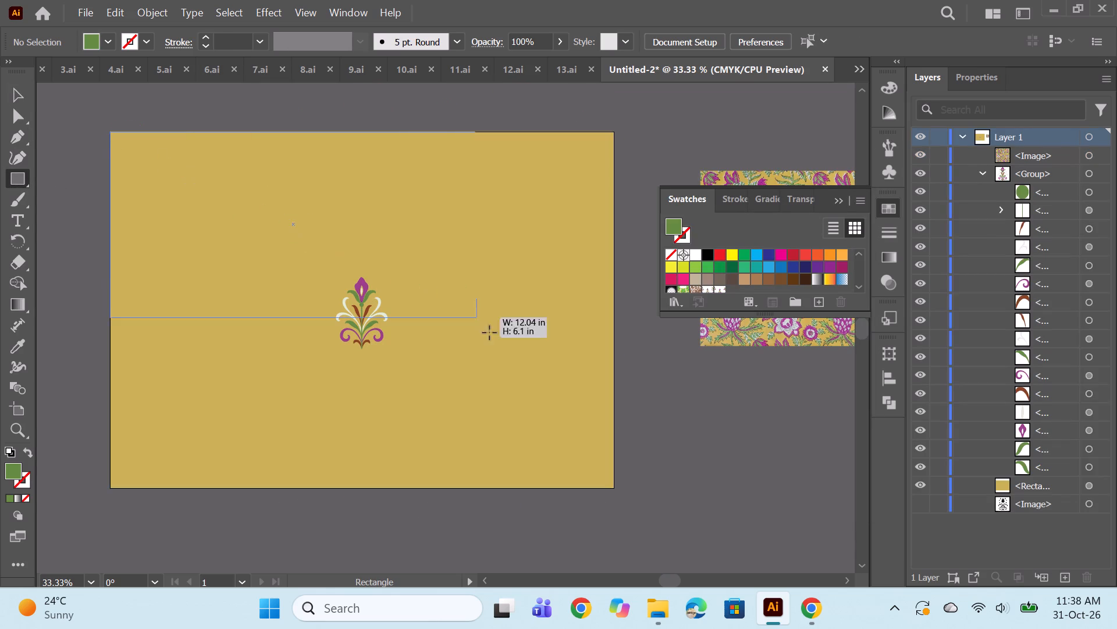
{"action": "left_click_drag", "start_coordinate": [489, 333], "coordinate": [612, 488]}
{"action": "left_click", "coordinate": [719, 292]}
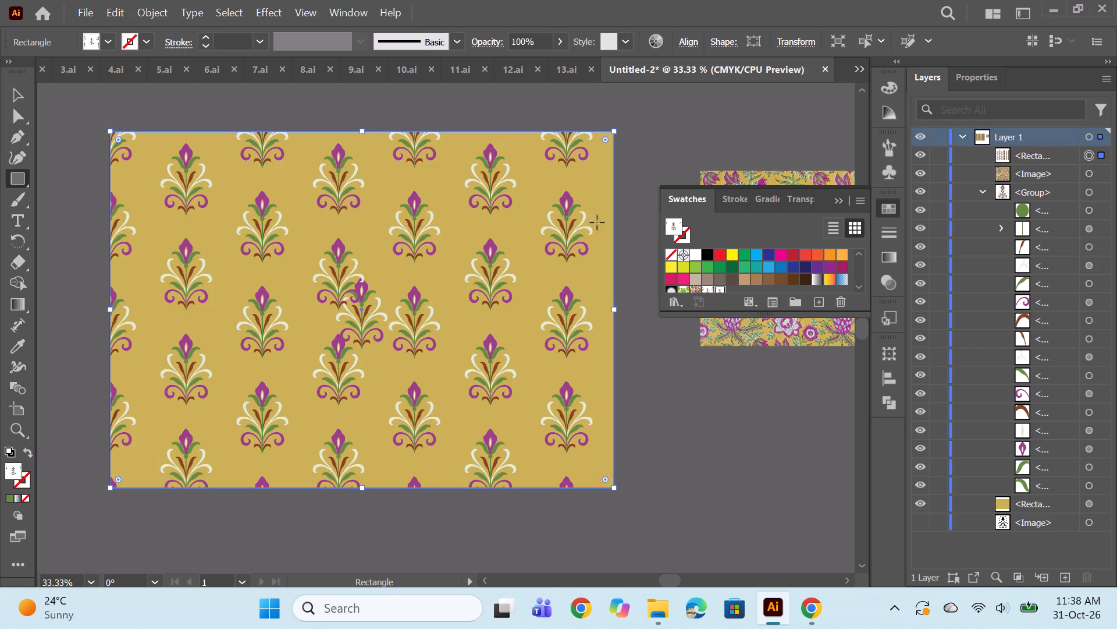
Hide the original motif group so only the pattern repeat shows, and clear the view around the artwork.
{"action": "left_click", "coordinate": [917, 192]}
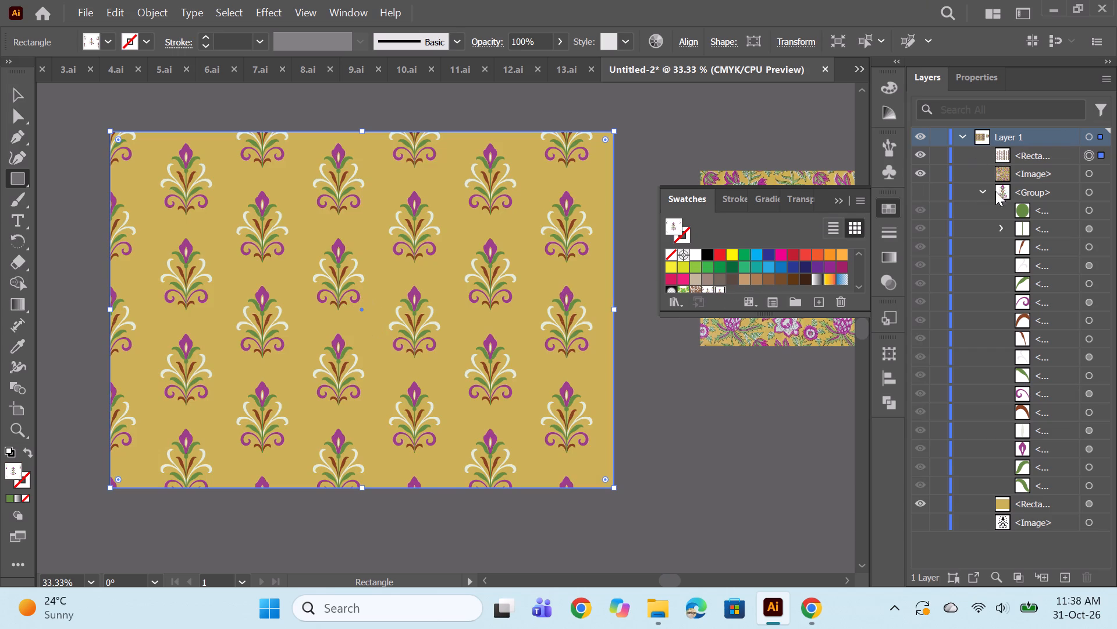
{"action": "left_click", "coordinate": [981, 192]}
{"action": "left_click", "coordinate": [838, 202]}
{"action": "left_click", "coordinate": [653, 304], "text": "ctrl"}
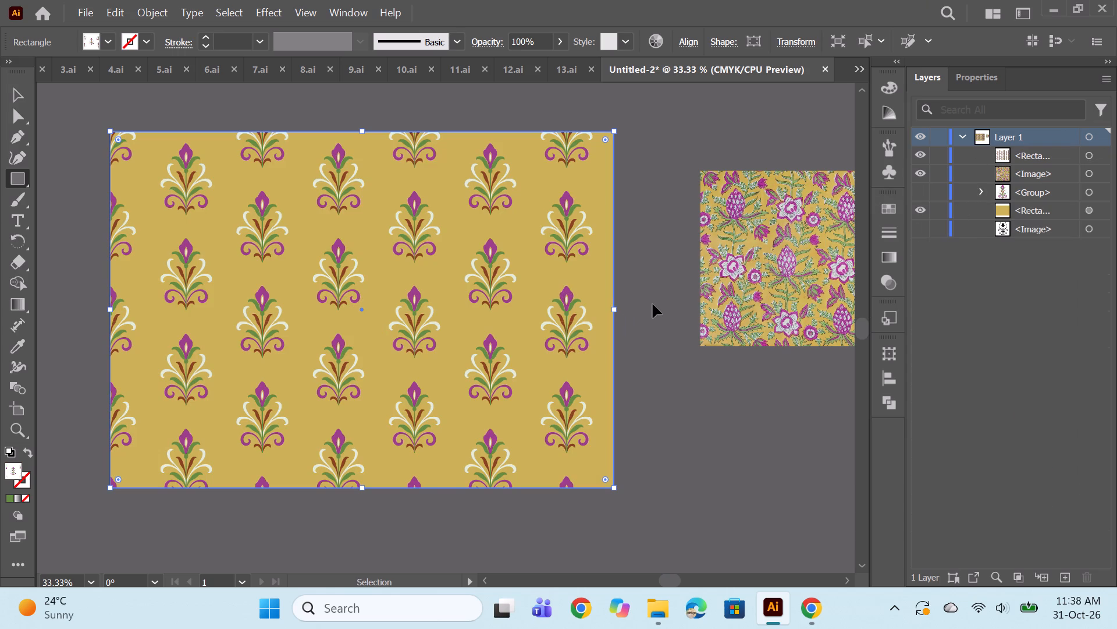
Delete the floral block-print fabric reference image beside the artboard.
{"action": "key", "text": "space"}
{"action": "left_click_drag", "start_coordinate": [710, 381], "coordinate": [675, 383]}
{"action": "scroll", "coordinate": [663, 315], "scroll_direction": "down", "scroll_amount": 2, "text": "alt"}
{"action": "scroll", "coordinate": [511, 281], "scroll_direction": "up", "scroll_amount": 1, "text": "alt"}
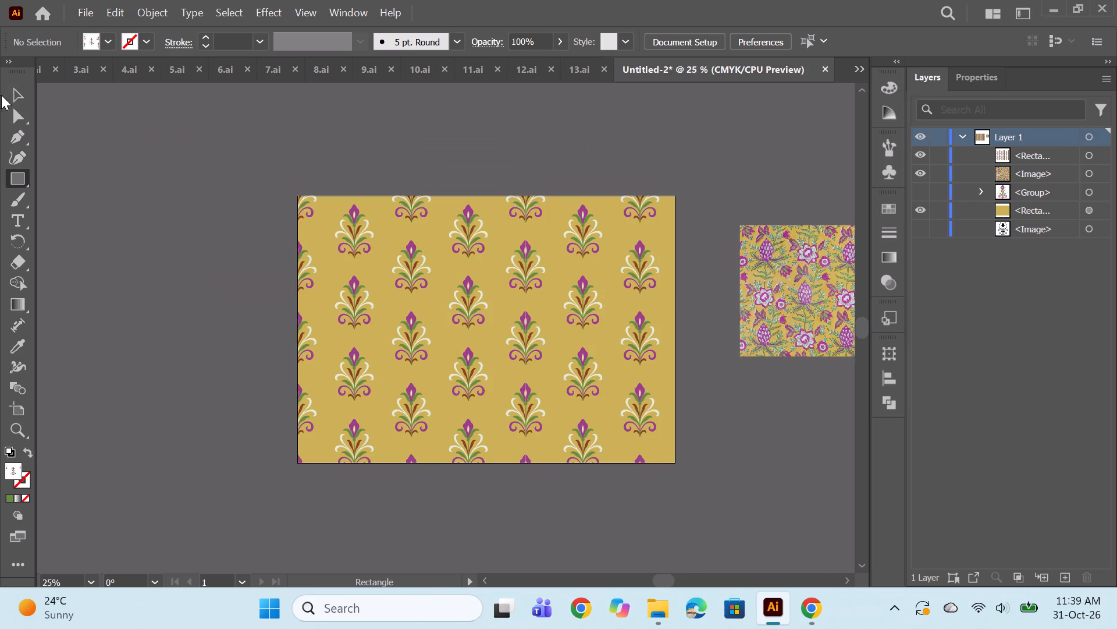
{"action": "left_click", "coordinate": [17, 95]}
{"action": "left_click", "coordinate": [806, 293]}
{"action": "key", "text": "BackSpace"}
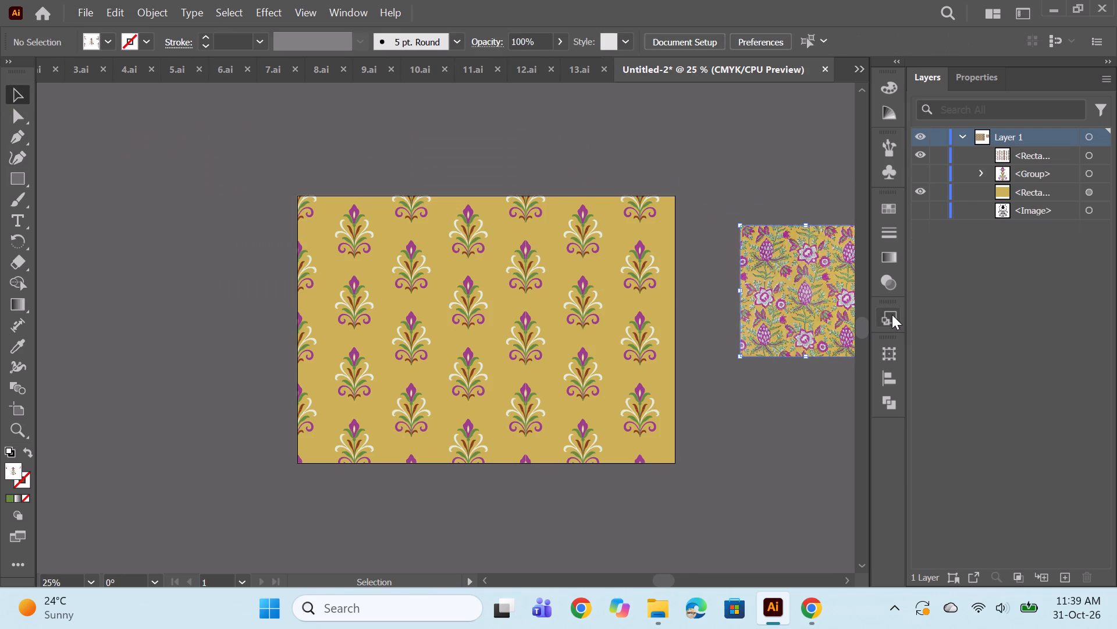
Save the pattern document as 14 in Adobe Illustrator format in the Plain prints folder, accepting the Illustrator 2020 options.
{"action": "key", "text": "space"}
{"action": "left_click_drag", "start_coordinate": [612, 352], "coordinate": [600, 344]}
{"action": "scroll", "coordinate": [578, 288], "scroll_direction": "up", "scroll_amount": 2, "text": "alt"}
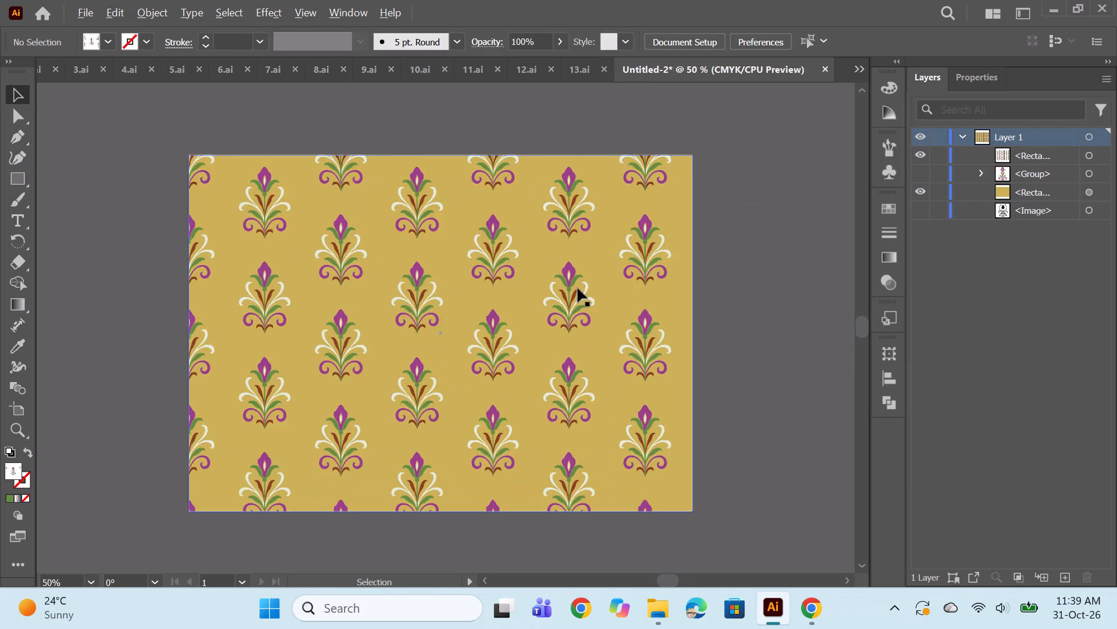
{"action": "left_click", "coordinate": [570, 67]}
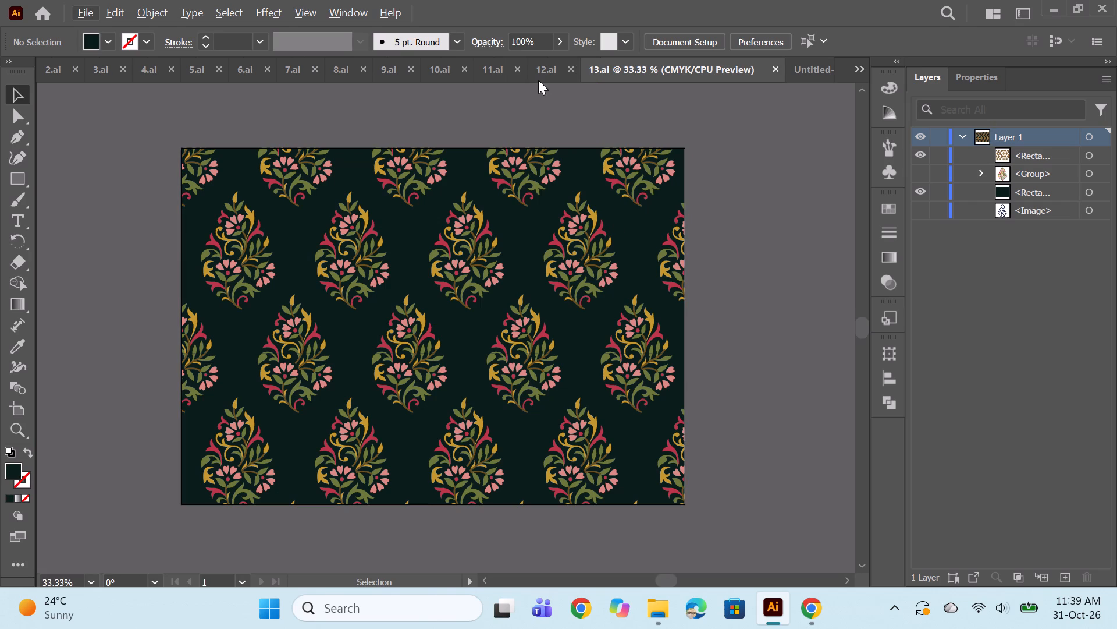
{"action": "left_click", "coordinate": [539, 73]}
{"action": "left_click", "coordinate": [745, 62]}
{"action": "left_click", "coordinate": [812, 65]}
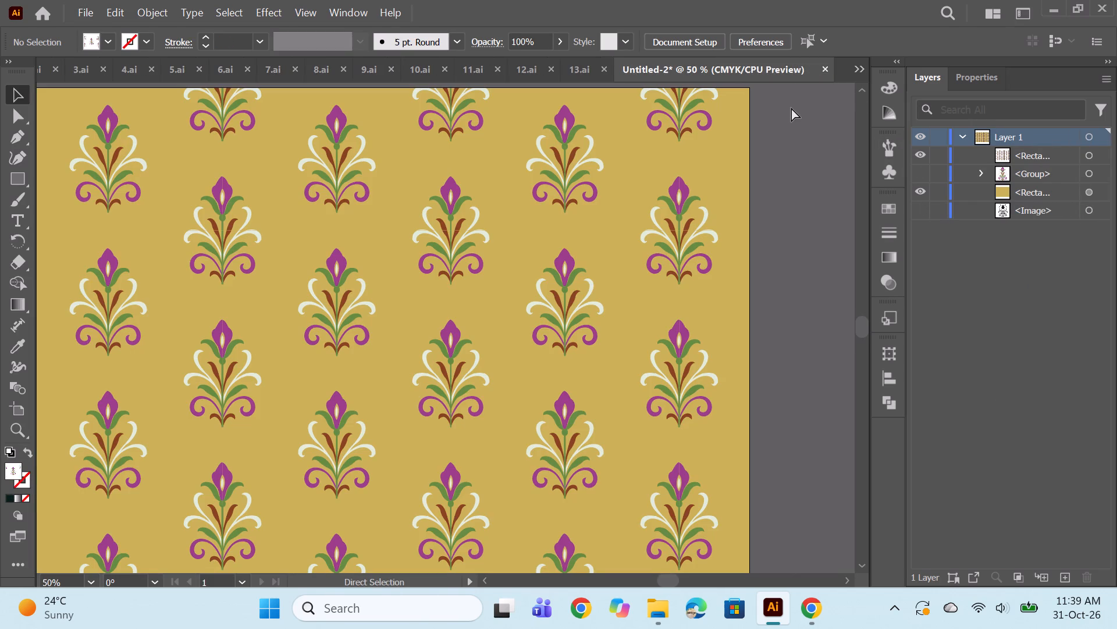
{"action": "key", "text": "ctrl+s"}
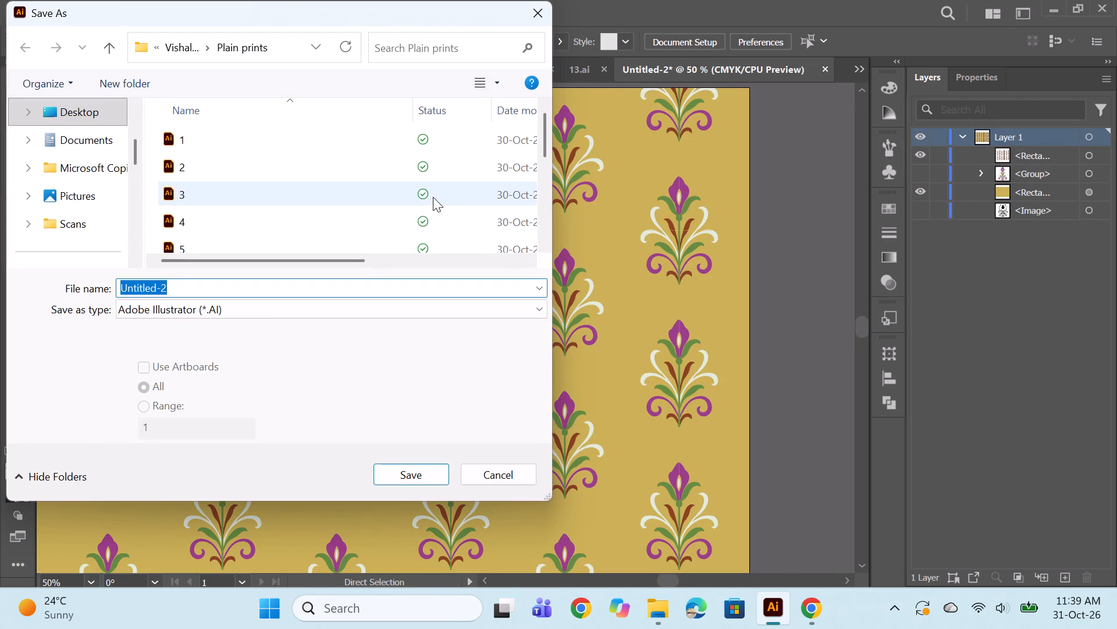
{"action": "type", "text": "14"}
{"action": "key", "text": "Return"}
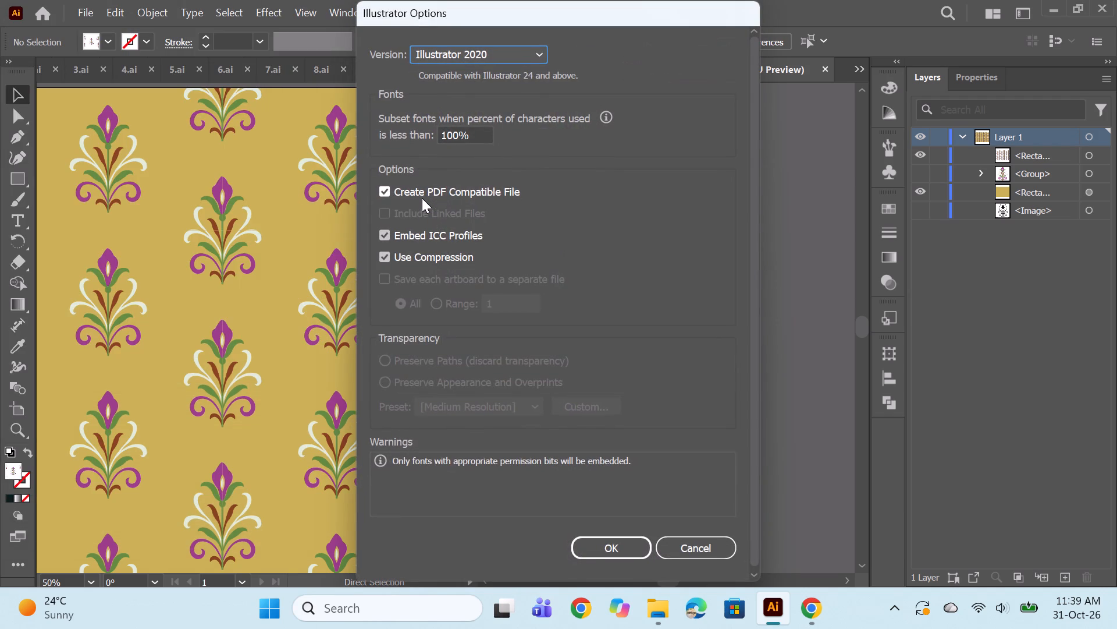
{"action": "left_click", "coordinate": [629, 551]}
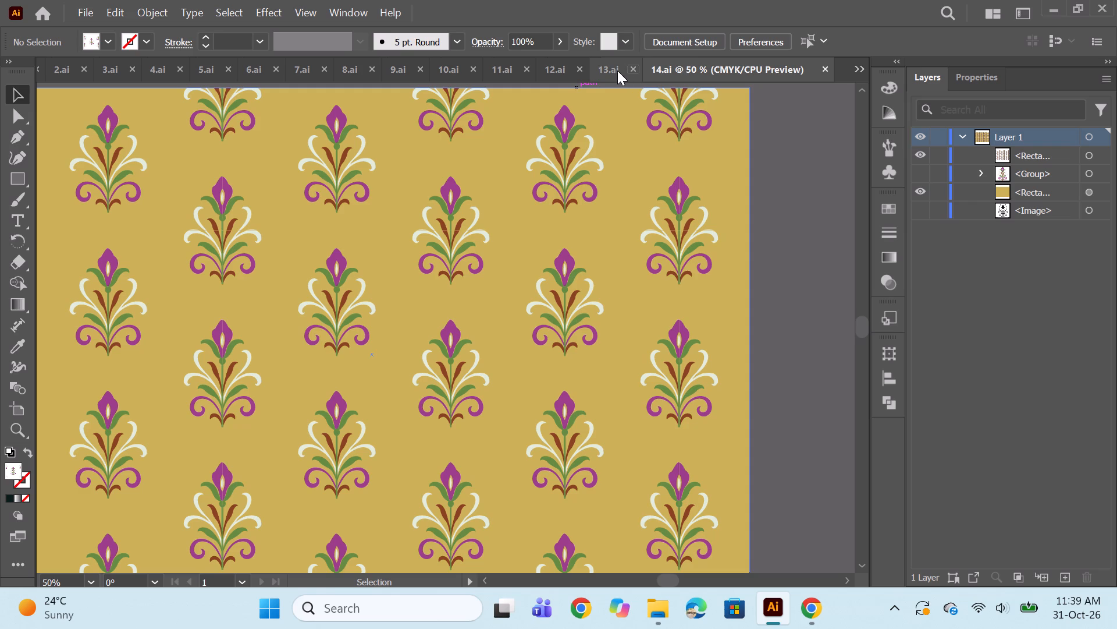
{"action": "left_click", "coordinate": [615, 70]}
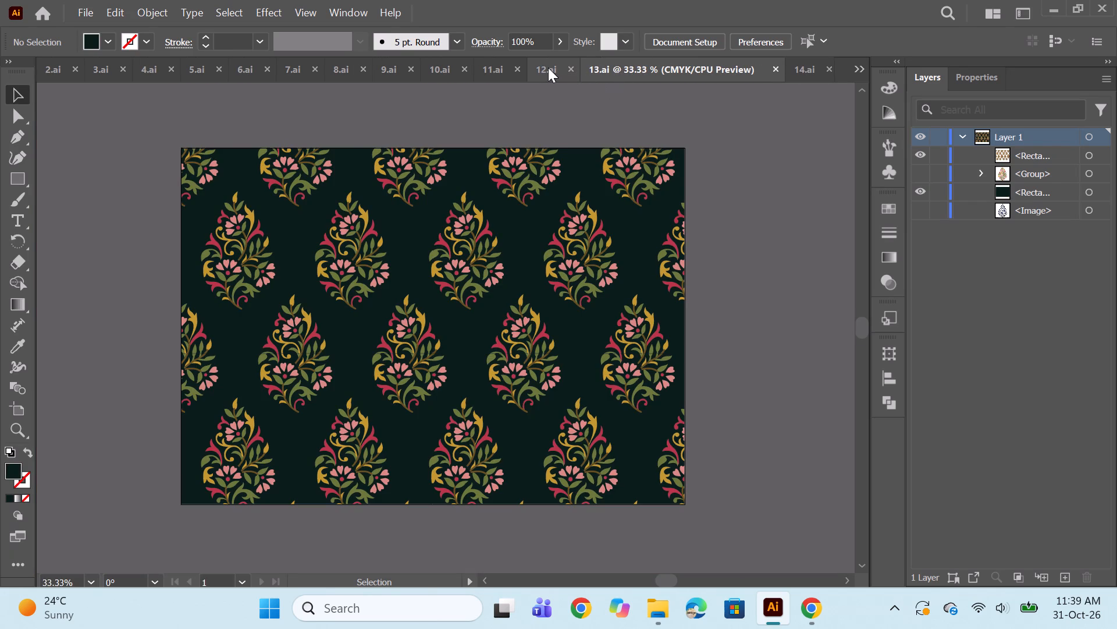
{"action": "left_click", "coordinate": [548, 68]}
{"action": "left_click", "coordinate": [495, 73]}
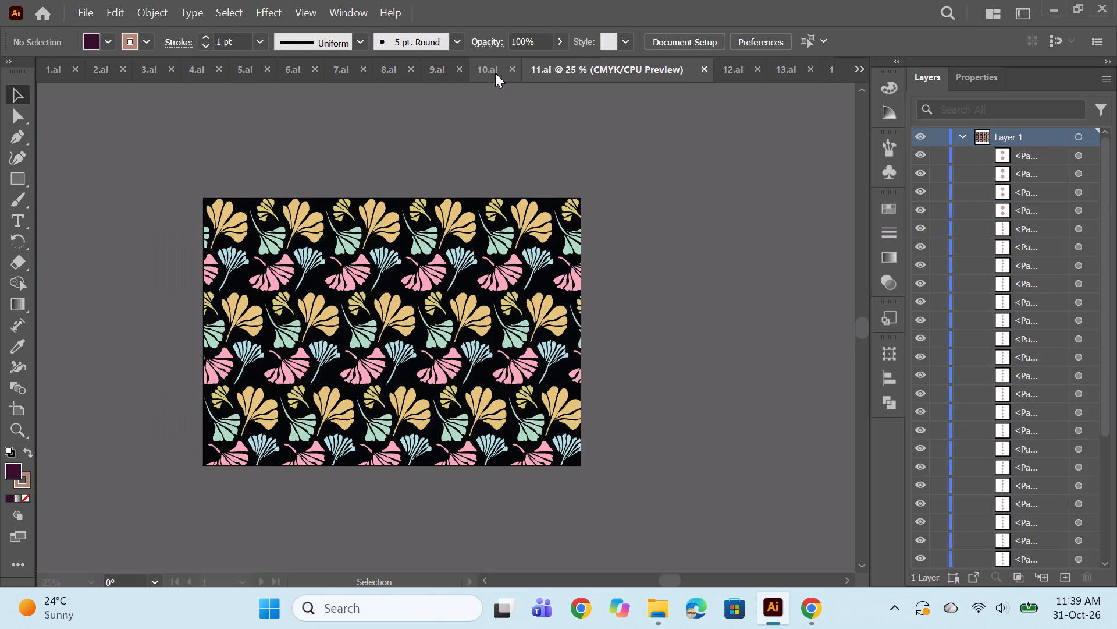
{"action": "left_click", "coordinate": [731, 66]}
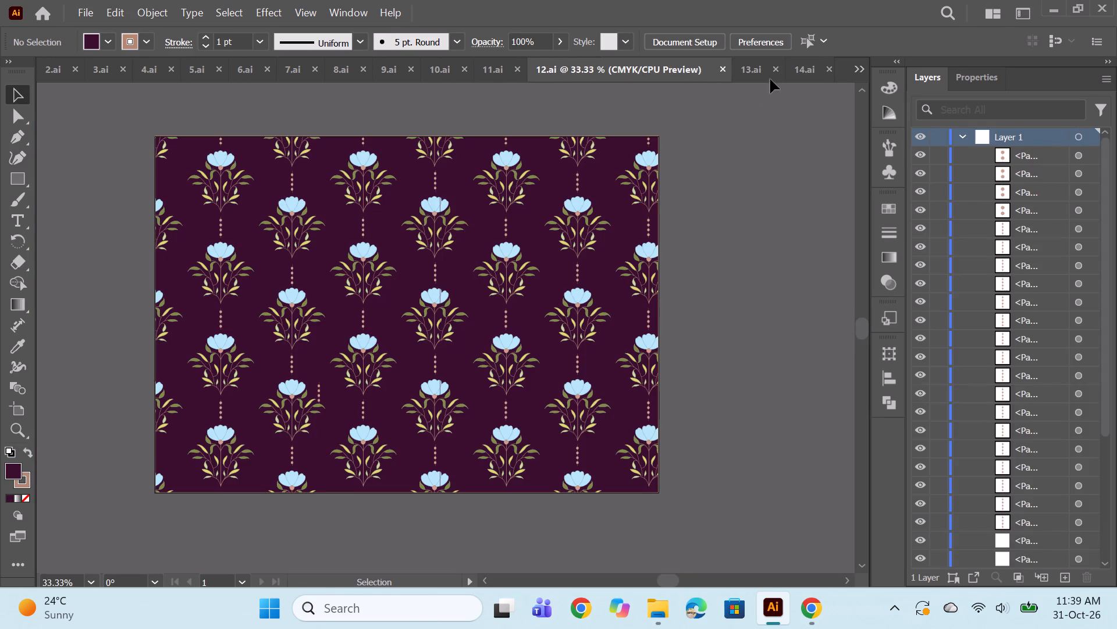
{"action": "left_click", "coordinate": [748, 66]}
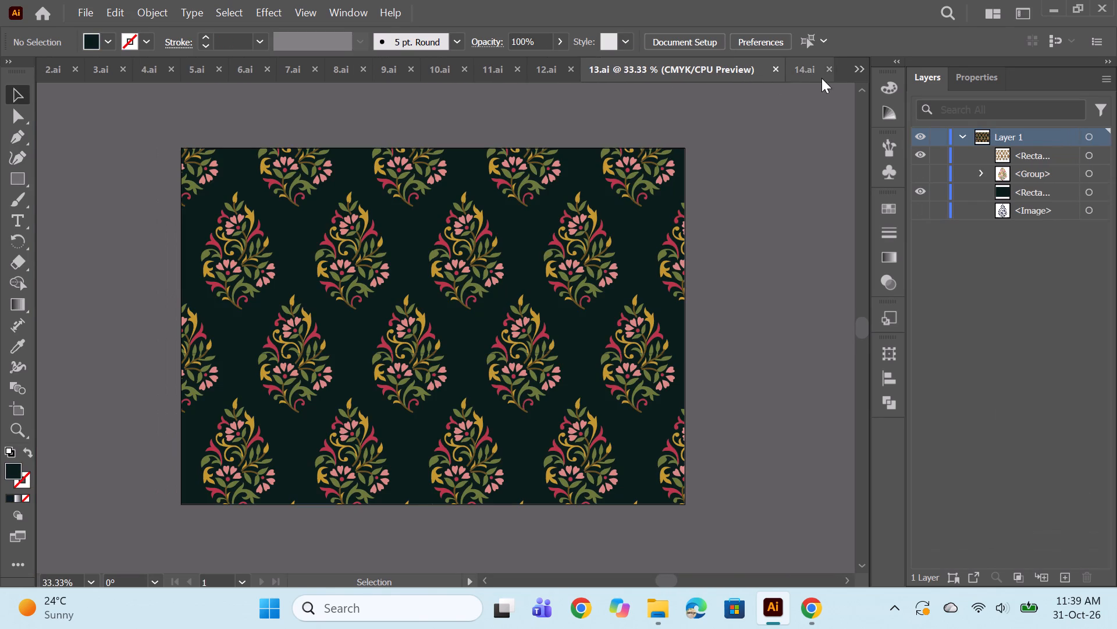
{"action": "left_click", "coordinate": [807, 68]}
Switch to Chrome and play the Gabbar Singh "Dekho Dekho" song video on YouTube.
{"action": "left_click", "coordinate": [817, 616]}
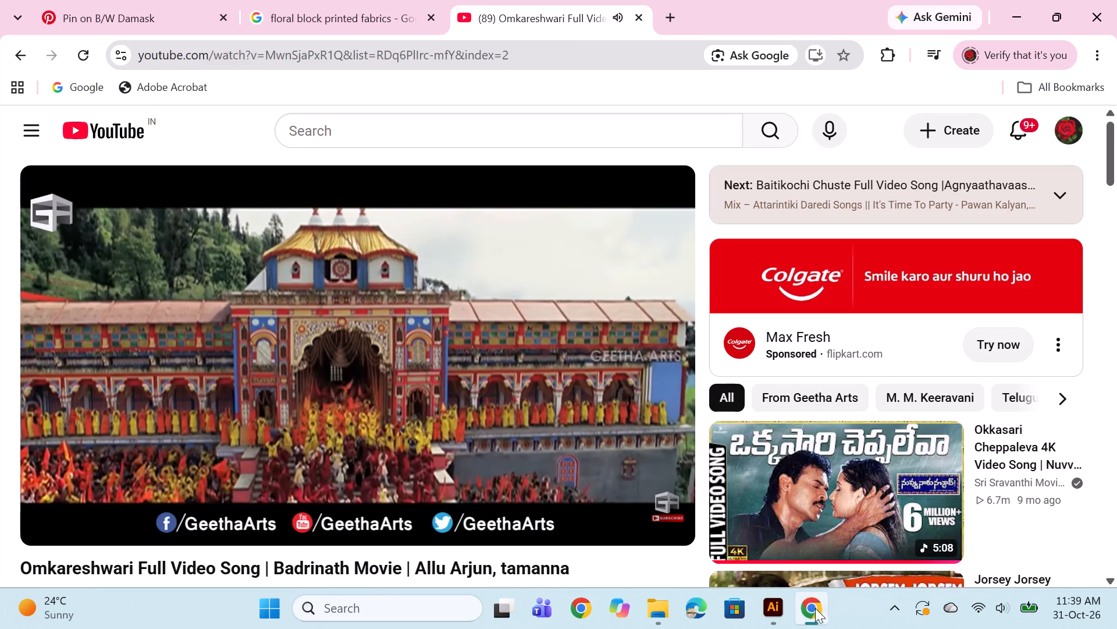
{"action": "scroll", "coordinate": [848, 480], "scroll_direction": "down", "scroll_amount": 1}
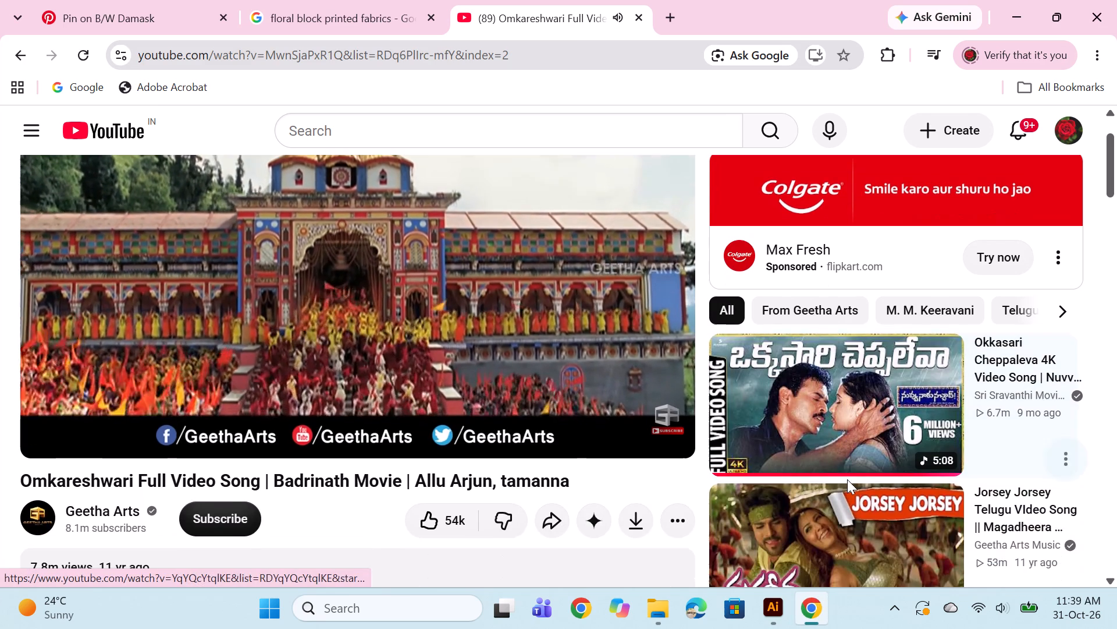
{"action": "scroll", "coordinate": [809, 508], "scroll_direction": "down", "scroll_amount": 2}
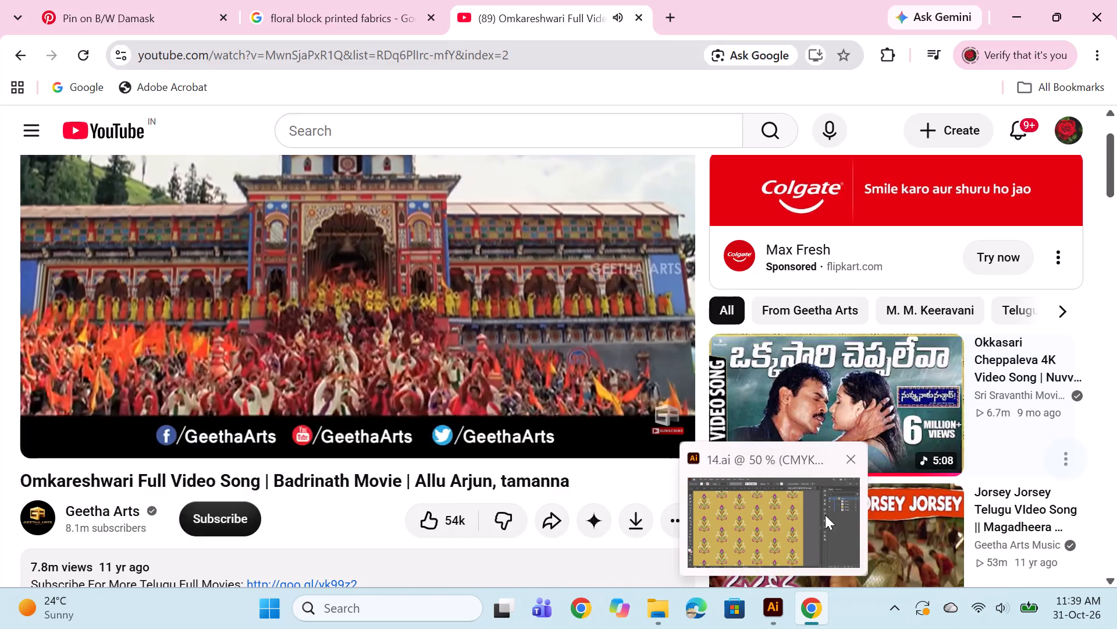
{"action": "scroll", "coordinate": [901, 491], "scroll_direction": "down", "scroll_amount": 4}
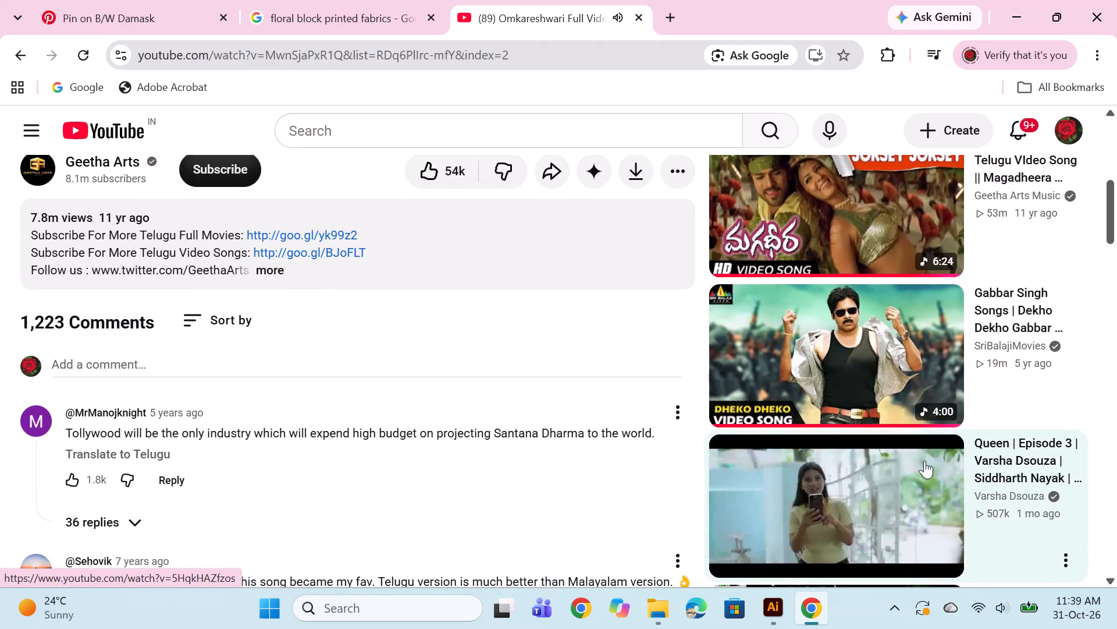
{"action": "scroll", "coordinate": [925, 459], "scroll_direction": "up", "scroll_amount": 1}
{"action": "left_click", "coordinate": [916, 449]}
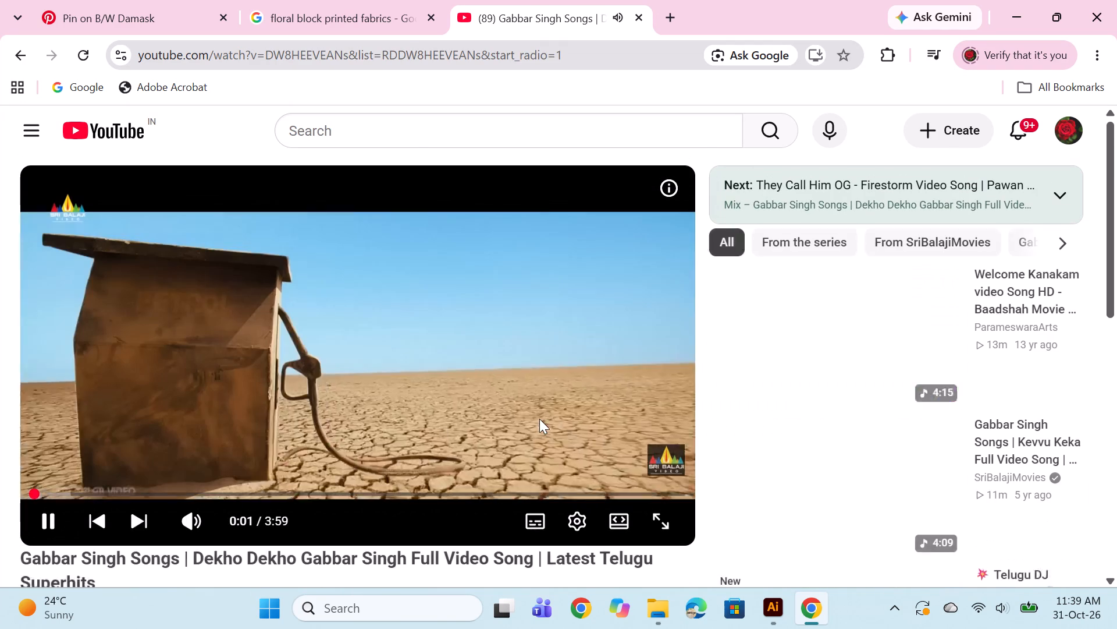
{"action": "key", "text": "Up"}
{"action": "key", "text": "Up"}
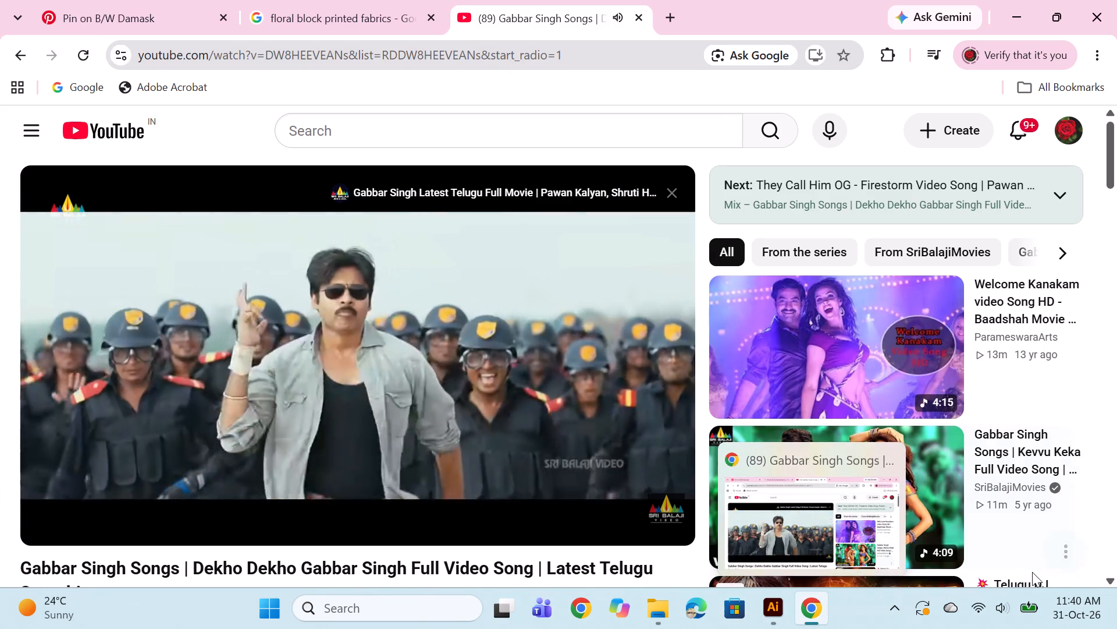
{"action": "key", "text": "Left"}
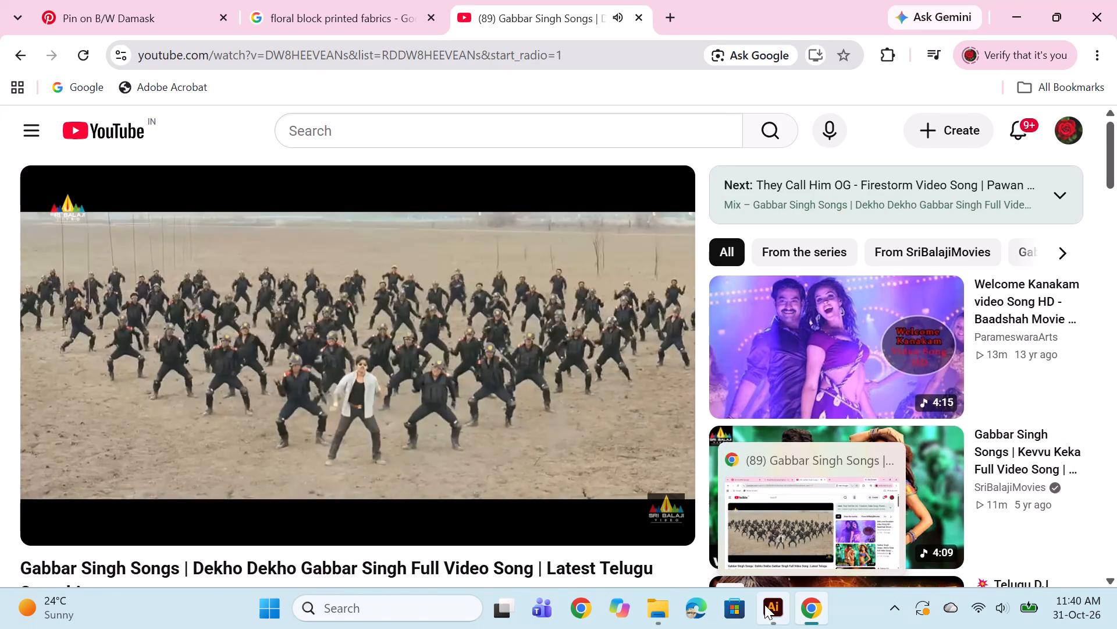
Switch back to Illustrator and review the whole 14.ai pattern artboard alongside 13.ai.
{"action": "left_click", "coordinate": [764, 605]}
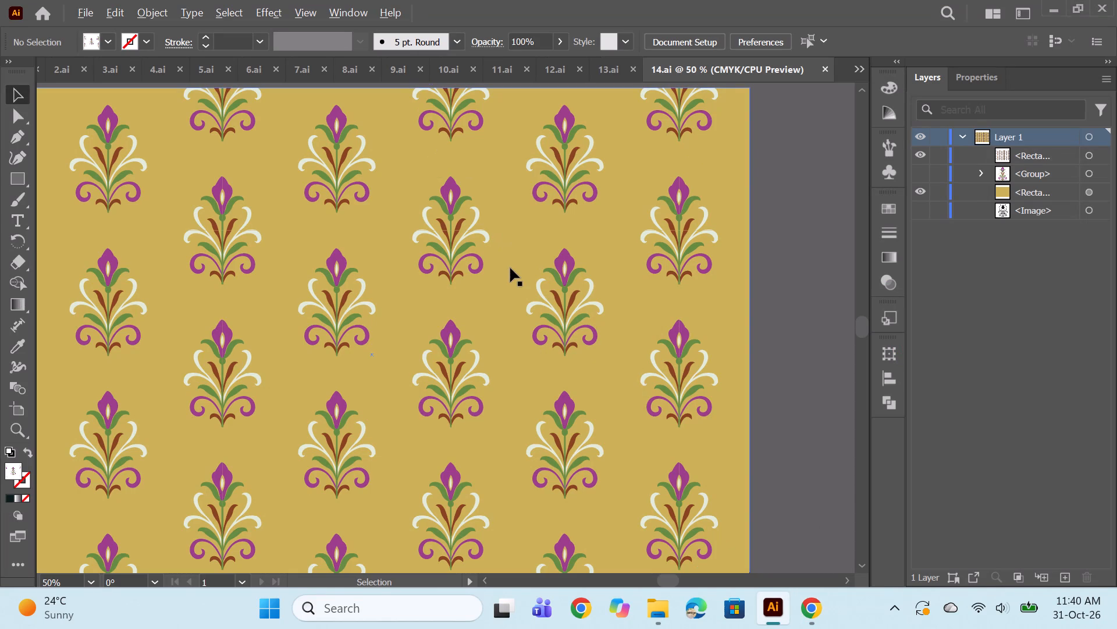
{"action": "scroll", "coordinate": [510, 268], "scroll_direction": "down", "scroll_amount": 1, "text": "alt"}
{"action": "key", "text": "space"}
{"action": "key", "text": "space"}
{"action": "key", "text": "space"}
{"action": "key", "text": "space"}
{"action": "key", "text": "space"}
{"action": "key", "text": "space"}
{"action": "key", "text": "space"}
{"action": "left_click_drag", "start_coordinate": [679, 298], "coordinate": [723, 312]}
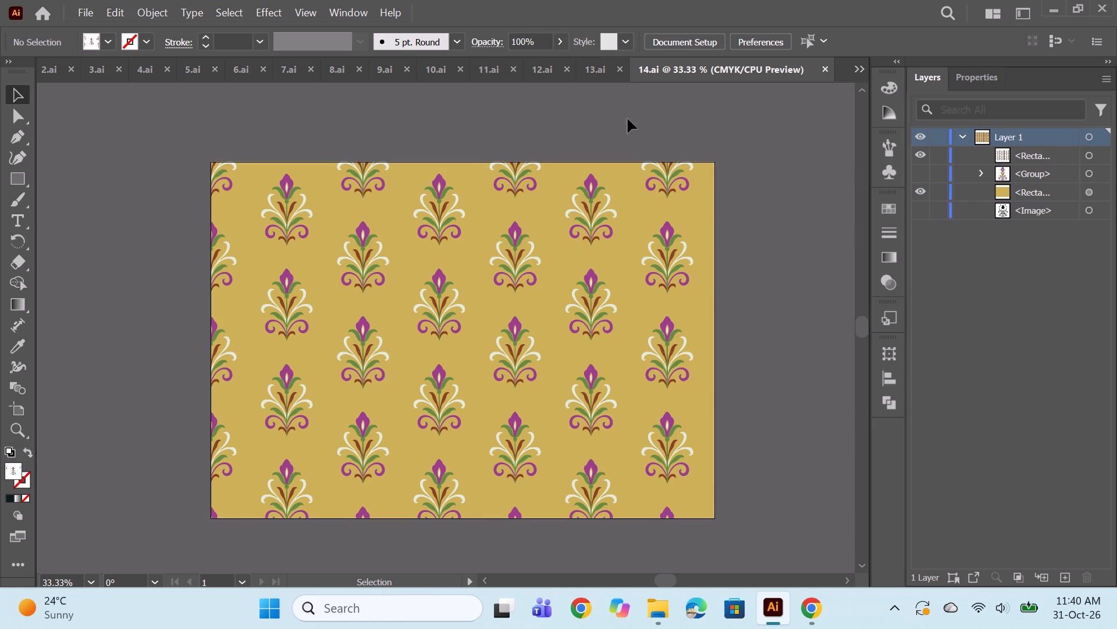
{"action": "left_click", "coordinate": [593, 66]}
{"action": "left_click", "coordinate": [797, 62]}
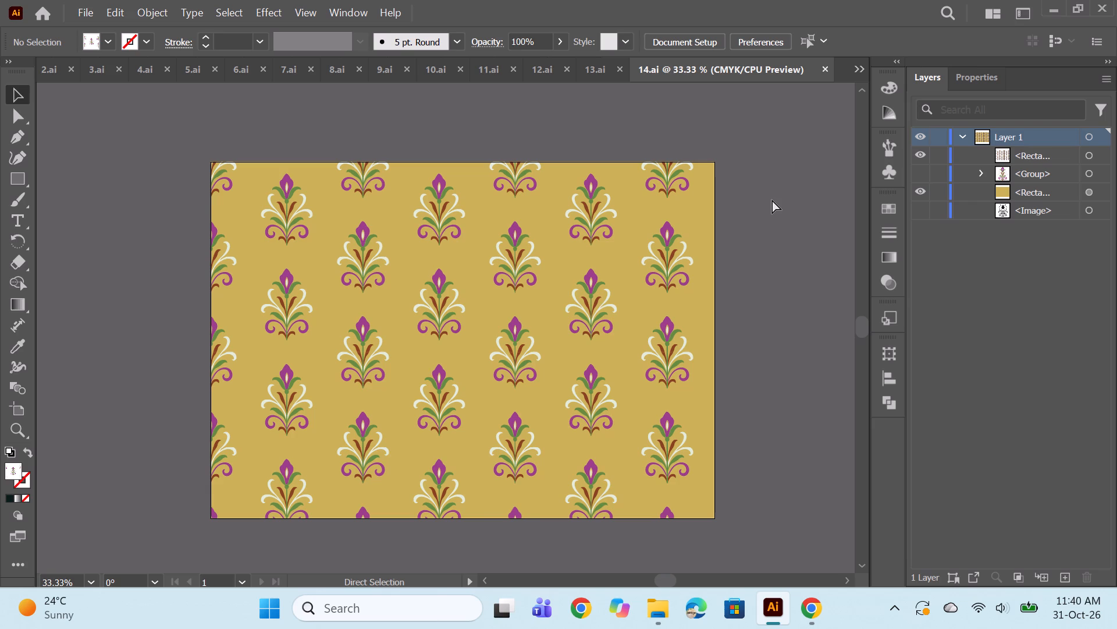
Save the 14.ai document again.
{"action": "key", "text": "ctrl+s"}
{"action": "key", "text": "ctrl+s"}
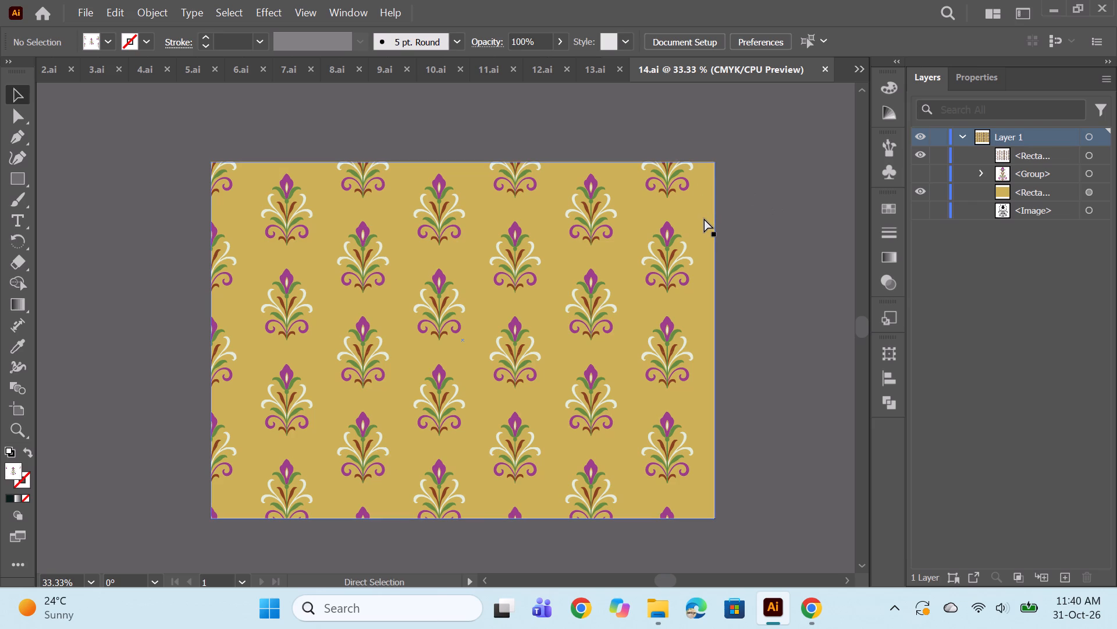
{"action": "key", "text": "ctrl+s"}
{"action": "key", "text": "ctrl+s"}
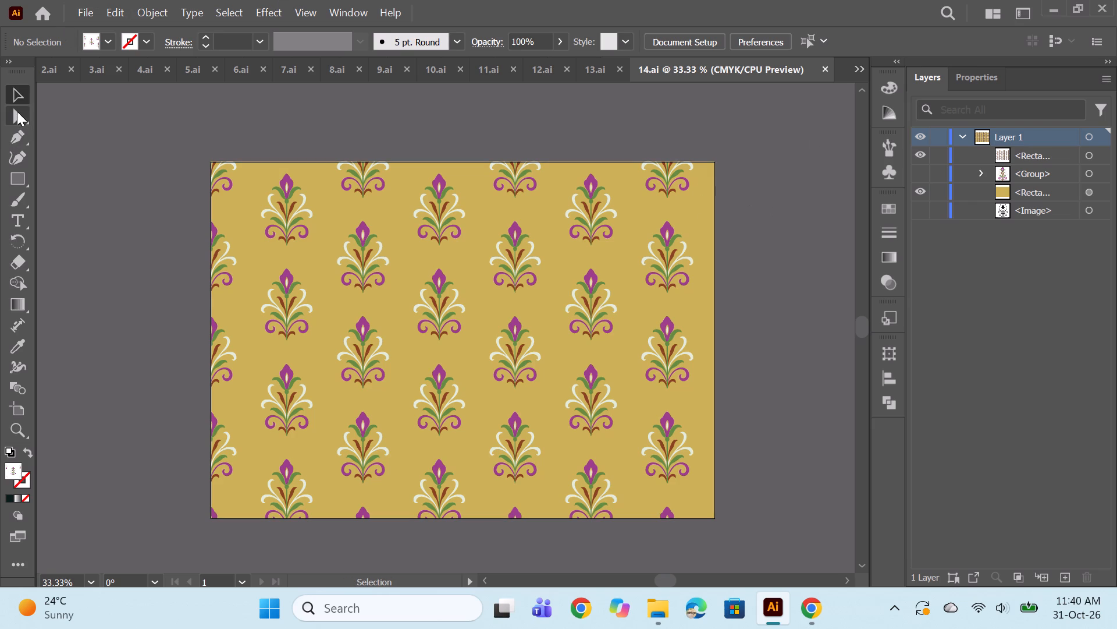
Create a new blank document for the next pattern.
{"action": "left_click", "coordinate": [19, 108]}
{"action": "left_click", "coordinate": [20, 96]}
{"action": "key", "text": "ctrl+n"}
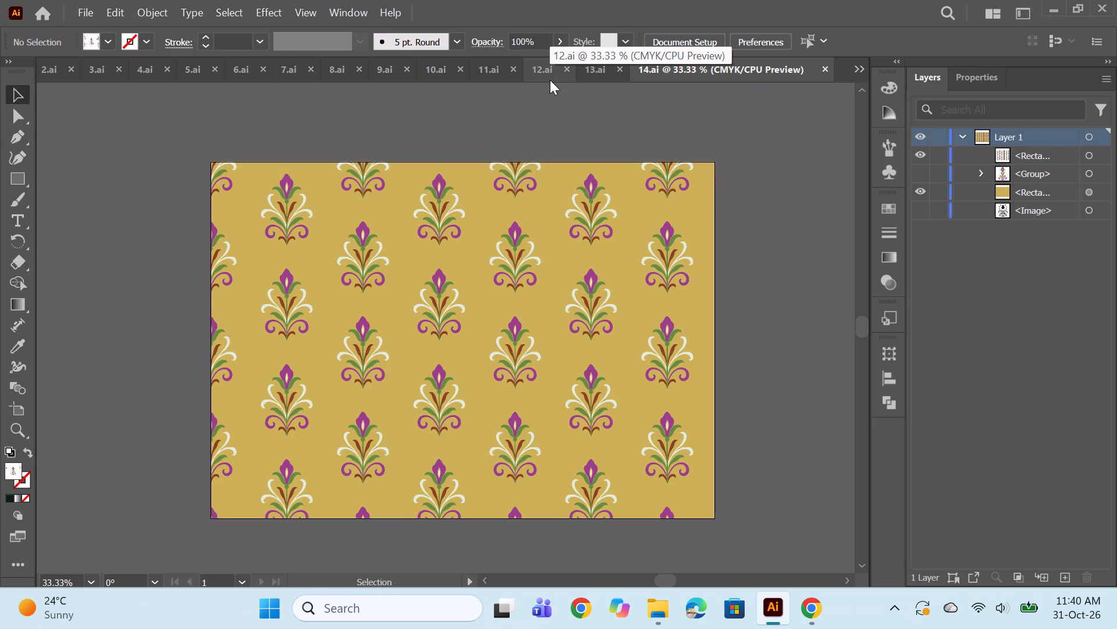
{"action": "key", "text": "Return"}
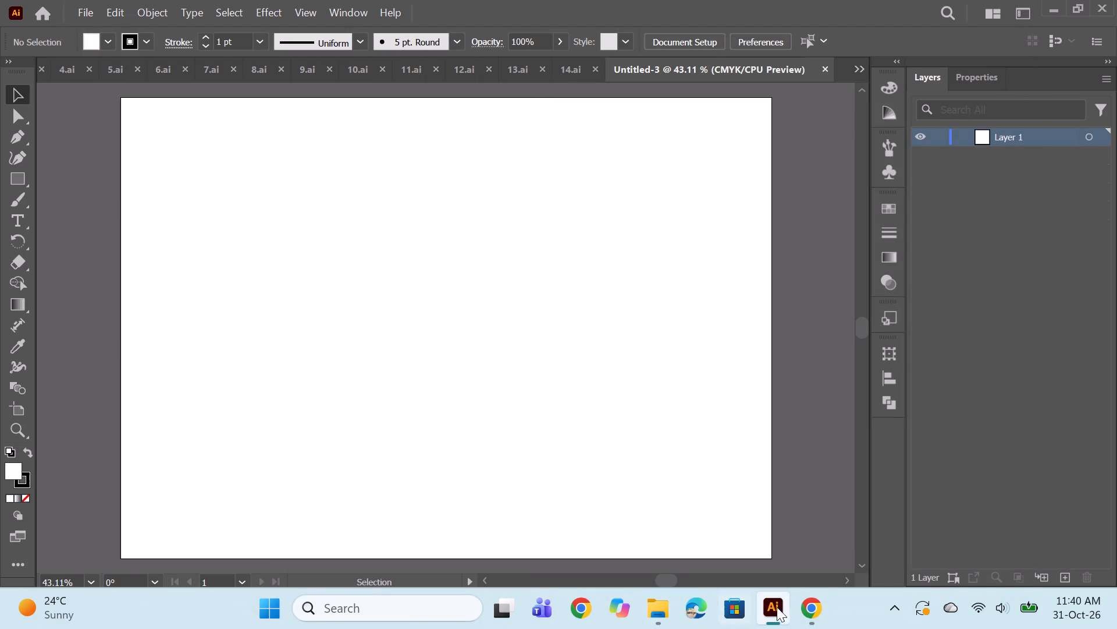
Switch to Chrome and look through the motifs related to the B/W Damask pin on Pinterest.
{"action": "left_click", "coordinate": [805, 611]}
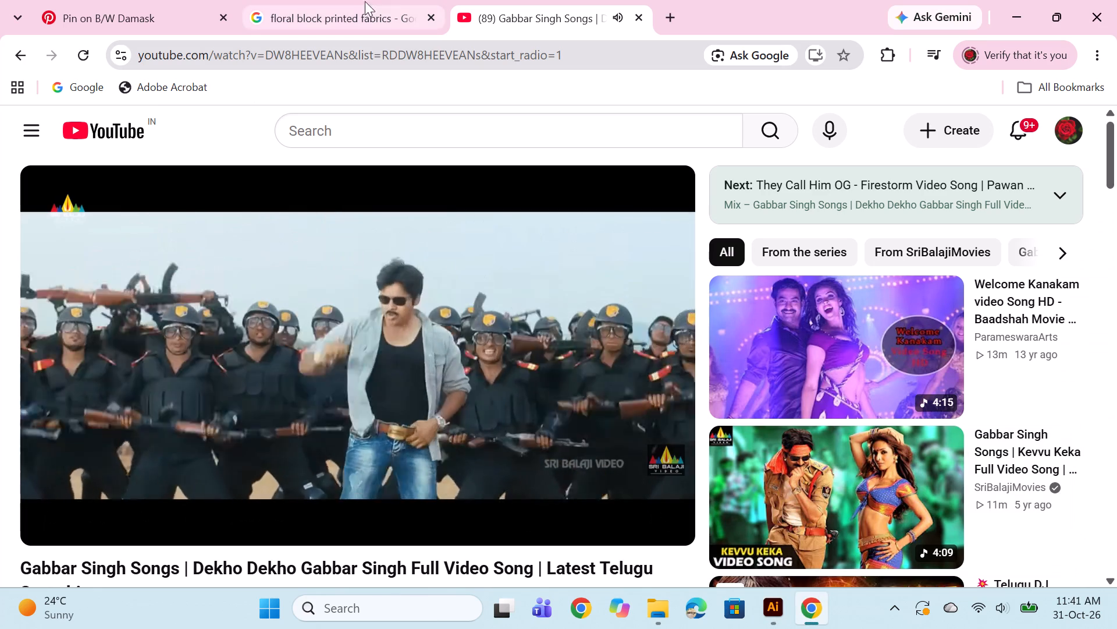
{"action": "left_click", "coordinate": [120, 1]}
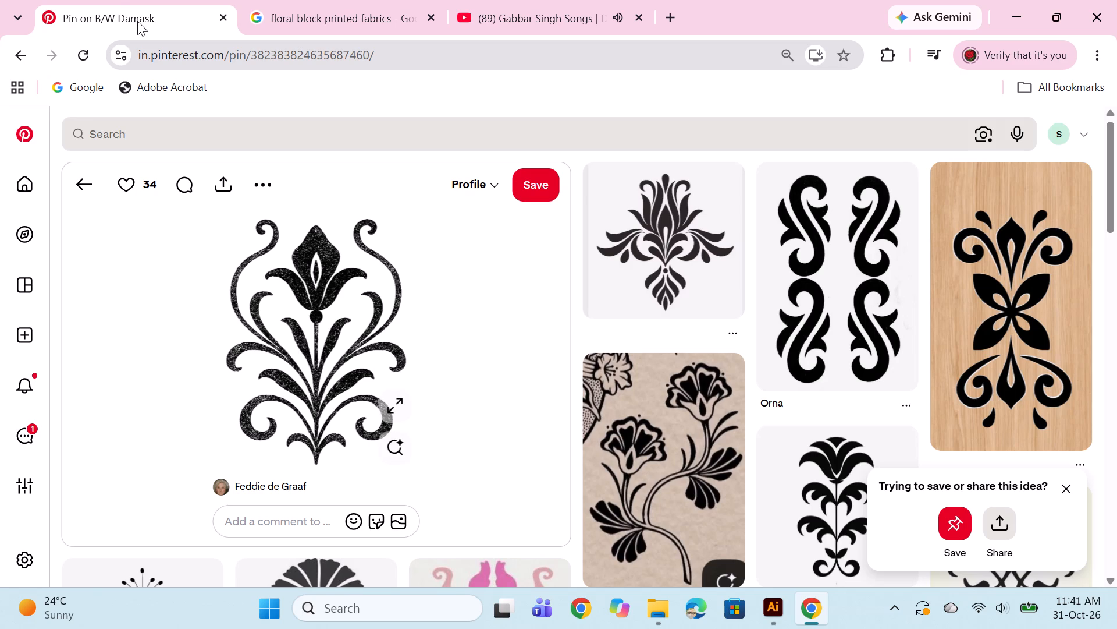
{"action": "scroll", "coordinate": [262, 15], "scroll_direction": "down", "scroll_amount": 3}
{"action": "scroll", "coordinate": [587, 307], "scroll_direction": "down", "scroll_amount": 4}
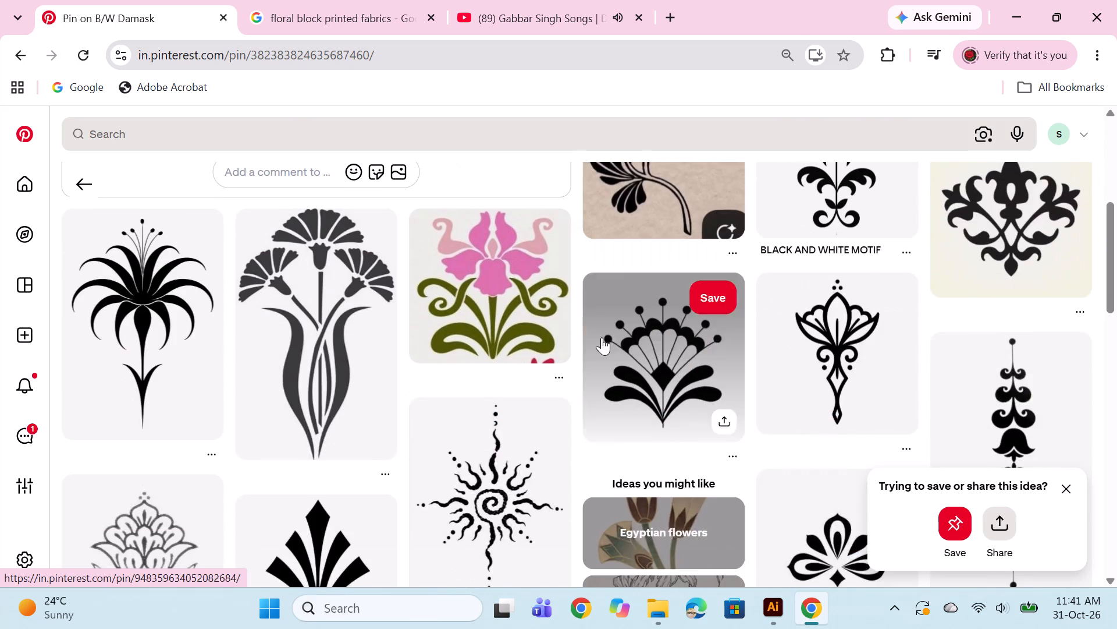
{"action": "scroll", "coordinate": [347, 342], "scroll_direction": "down", "scroll_amount": 4}
Return to the previously viewed Pinterest pin and examine its related floral and block-print motifs for the next pattern's reference.
{"action": "left_click", "coordinate": [81, 184]}
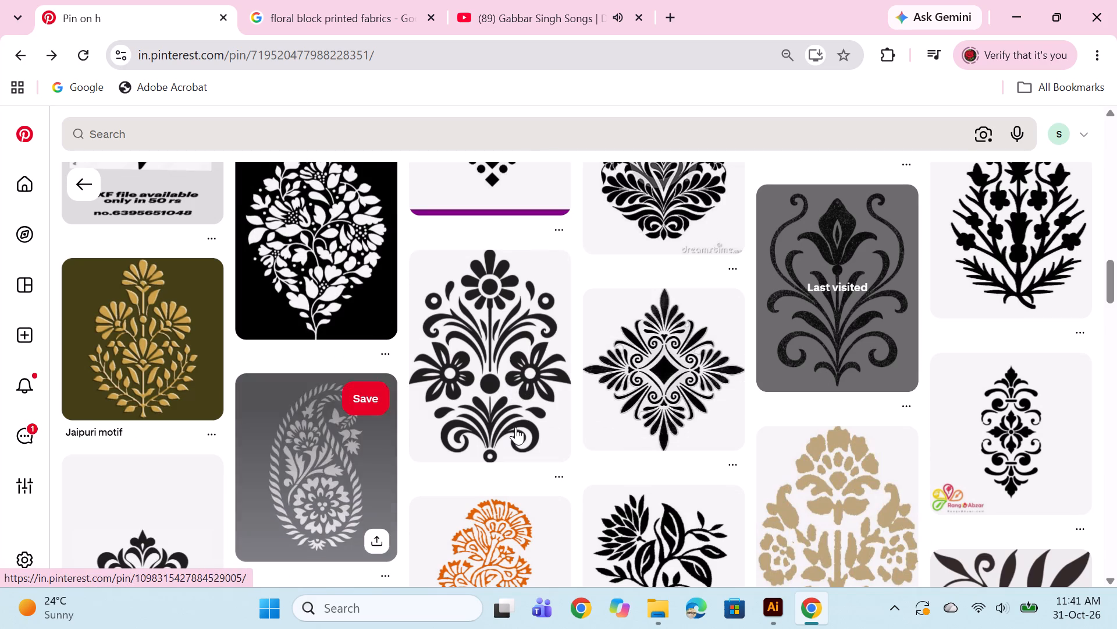
{"action": "scroll", "coordinate": [417, 269], "scroll_direction": "down", "scroll_amount": 1}
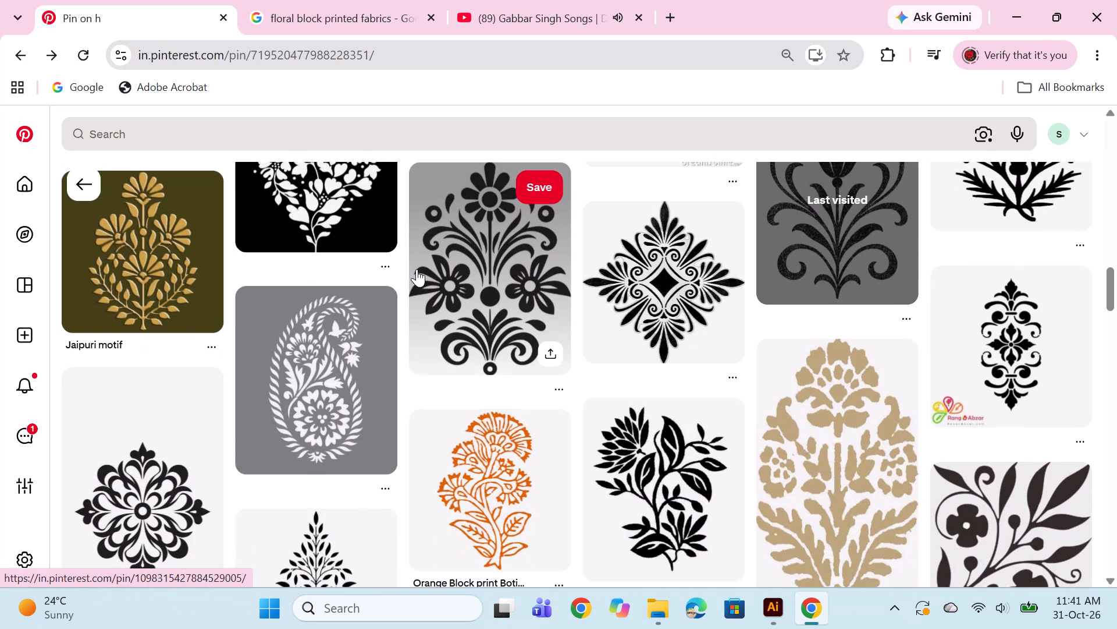
{"action": "scroll", "coordinate": [503, 288], "scroll_direction": "down", "scroll_amount": 4}
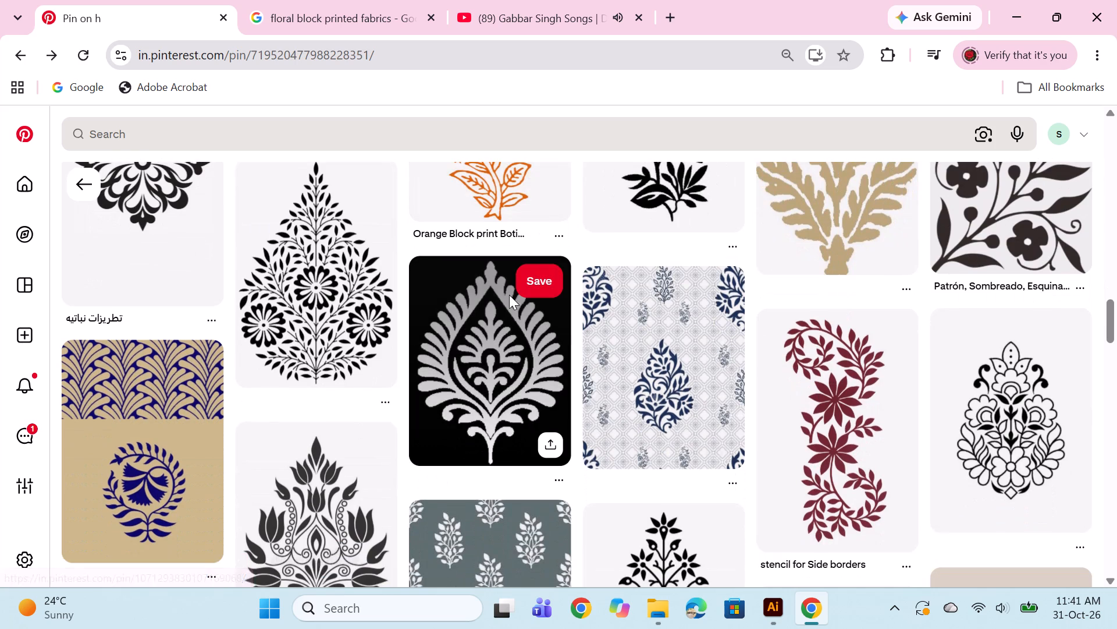
{"action": "scroll", "coordinate": [346, 305], "scroll_direction": "down", "scroll_amount": 1}
{"action": "scroll", "coordinate": [439, 326], "scroll_direction": "down", "scroll_amount": 1}
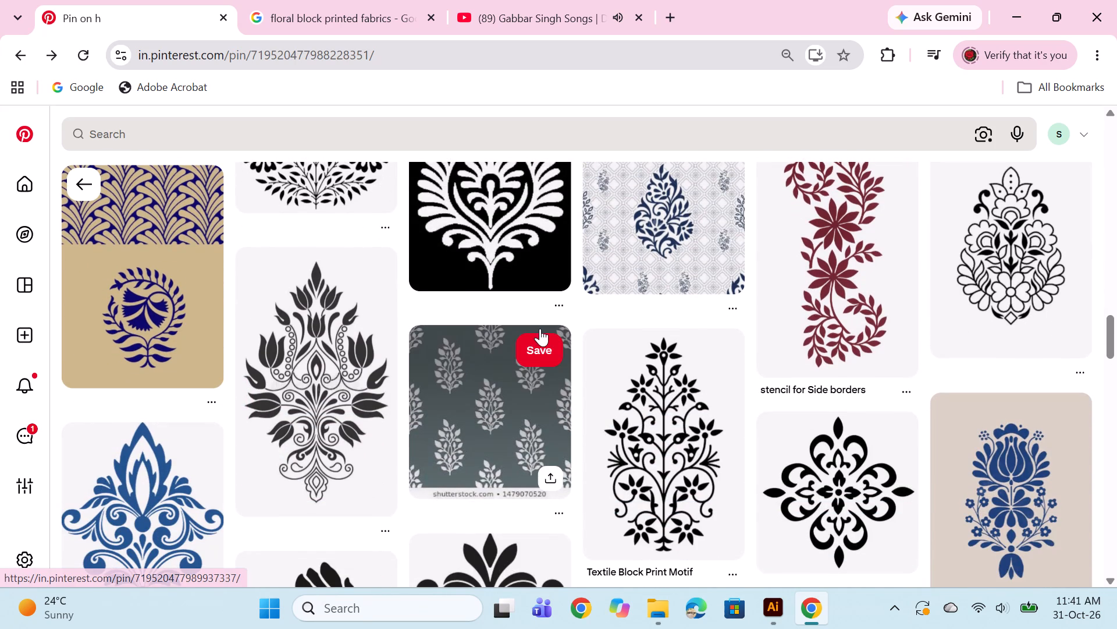
{"action": "scroll", "coordinate": [541, 330], "scroll_direction": "down", "scroll_amount": 1}
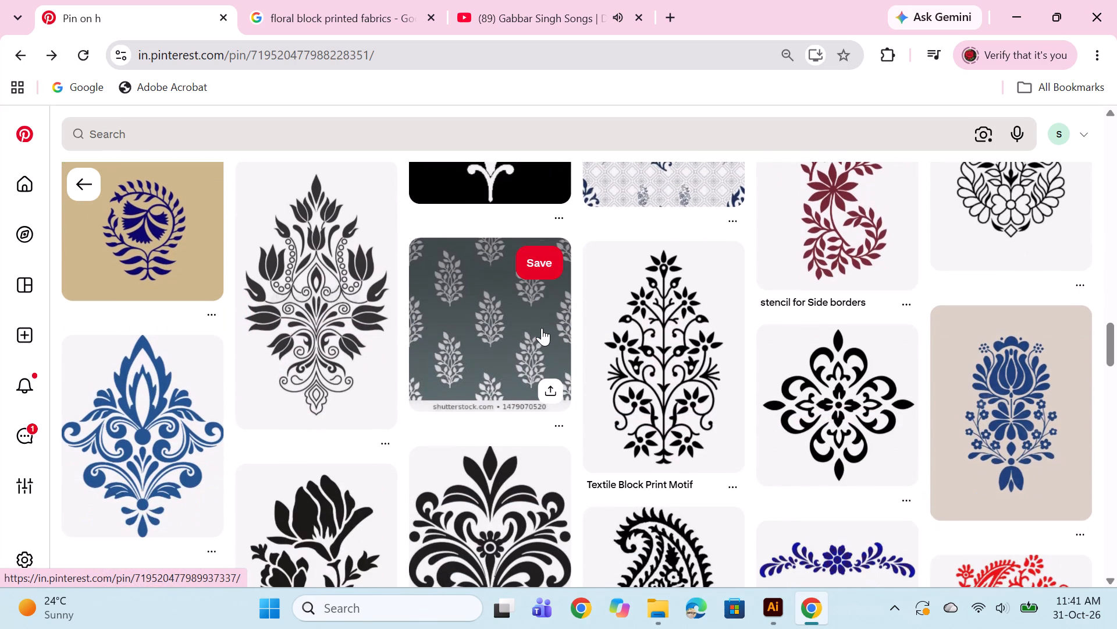
{"action": "scroll", "coordinate": [542, 328], "scroll_direction": "down", "scroll_amount": 6}
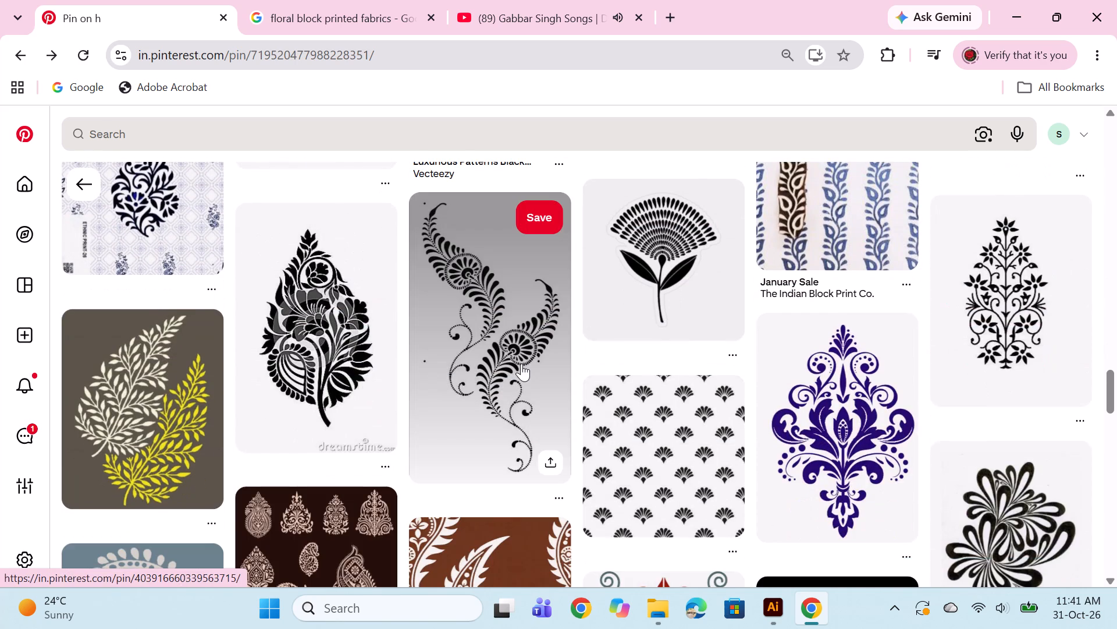
{"action": "scroll", "coordinate": [296, 365], "scroll_direction": "up", "scroll_amount": 3}
{"action": "scroll", "coordinate": [668, 378], "scroll_direction": "down", "scroll_amount": 4}
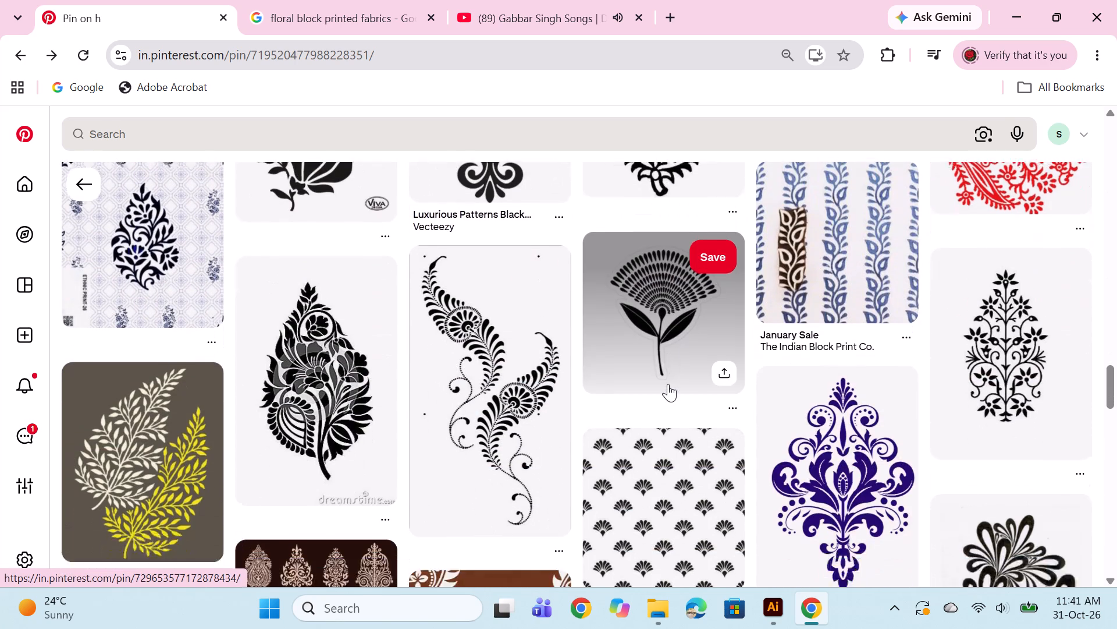
{"action": "scroll", "coordinate": [668, 384], "scroll_direction": "down", "scroll_amount": 2}
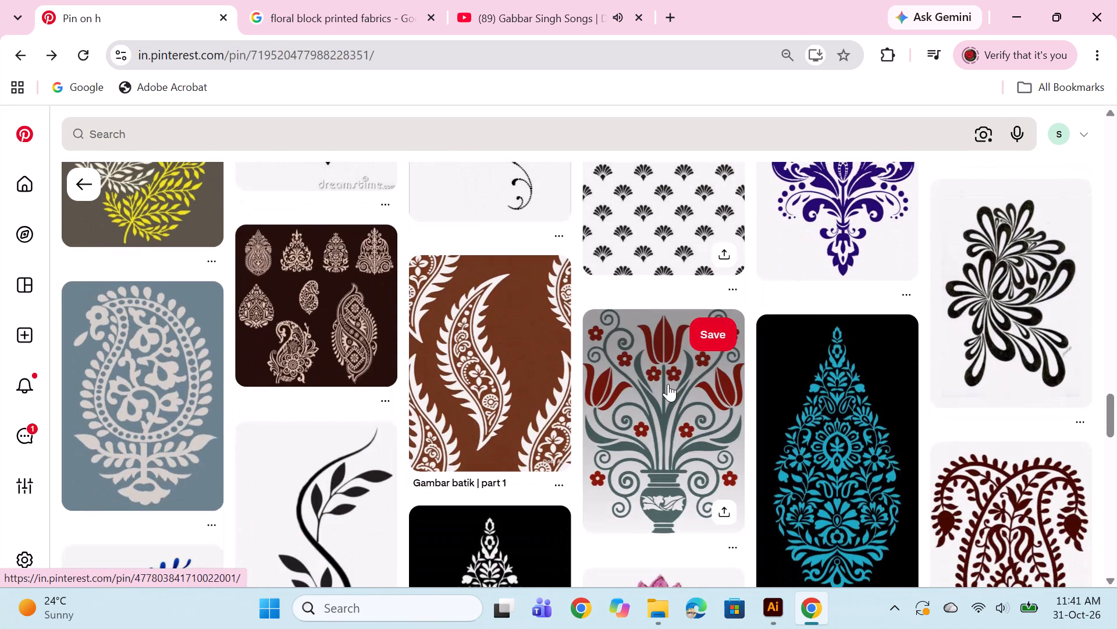
{"action": "scroll", "coordinate": [509, 412], "scroll_direction": "down", "scroll_amount": 1}
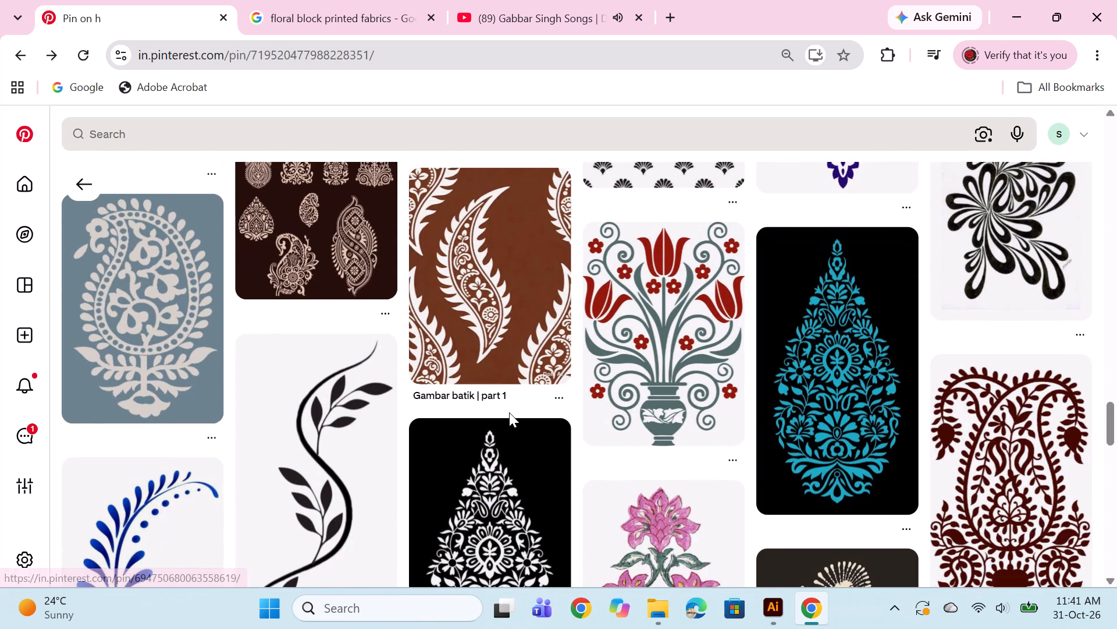
{"action": "scroll", "coordinate": [546, 409], "scroll_direction": "down", "scroll_amount": 2}
{"action": "scroll", "coordinate": [631, 399], "scroll_direction": "down", "scroll_amount": 4}
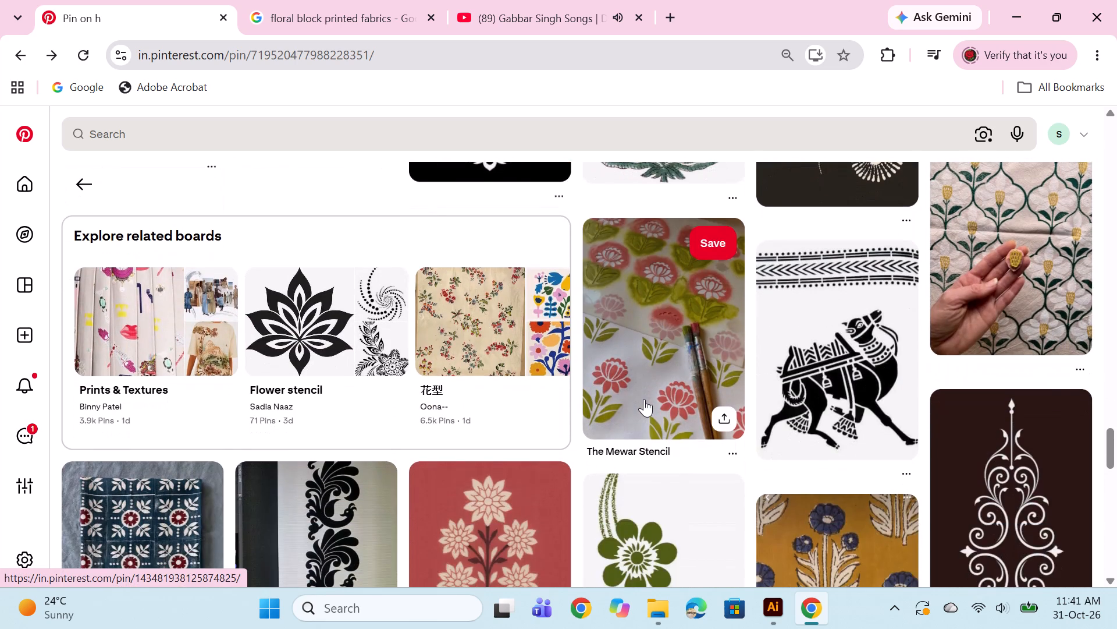
{"action": "scroll", "coordinate": [644, 399], "scroll_direction": "down", "scroll_amount": 4}
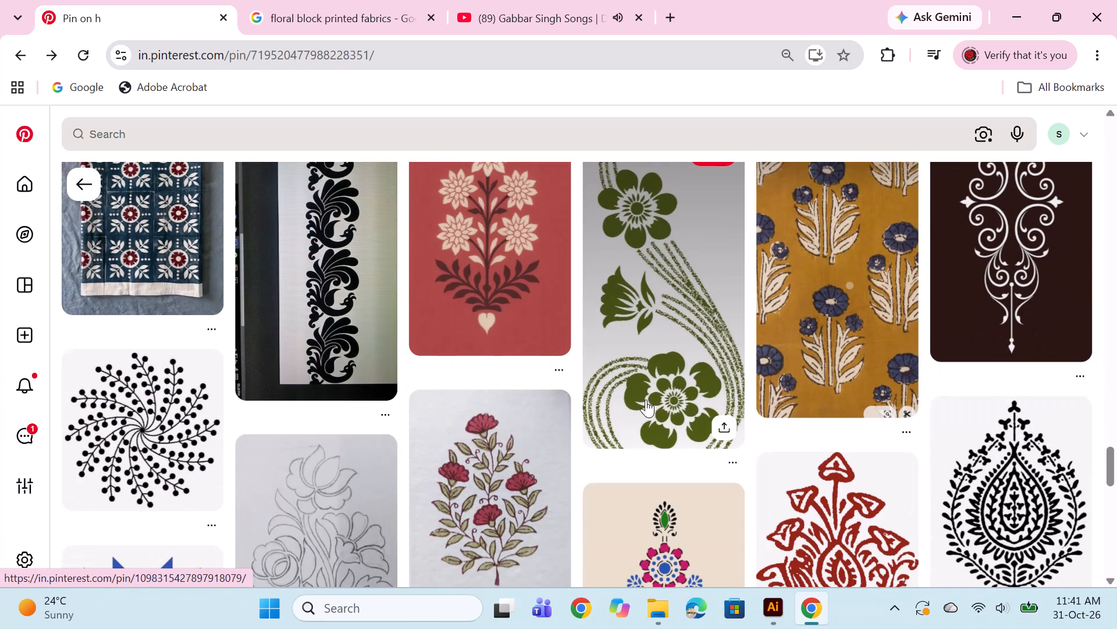
{"action": "scroll", "coordinate": [671, 400], "scroll_direction": "down", "scroll_amount": 3}
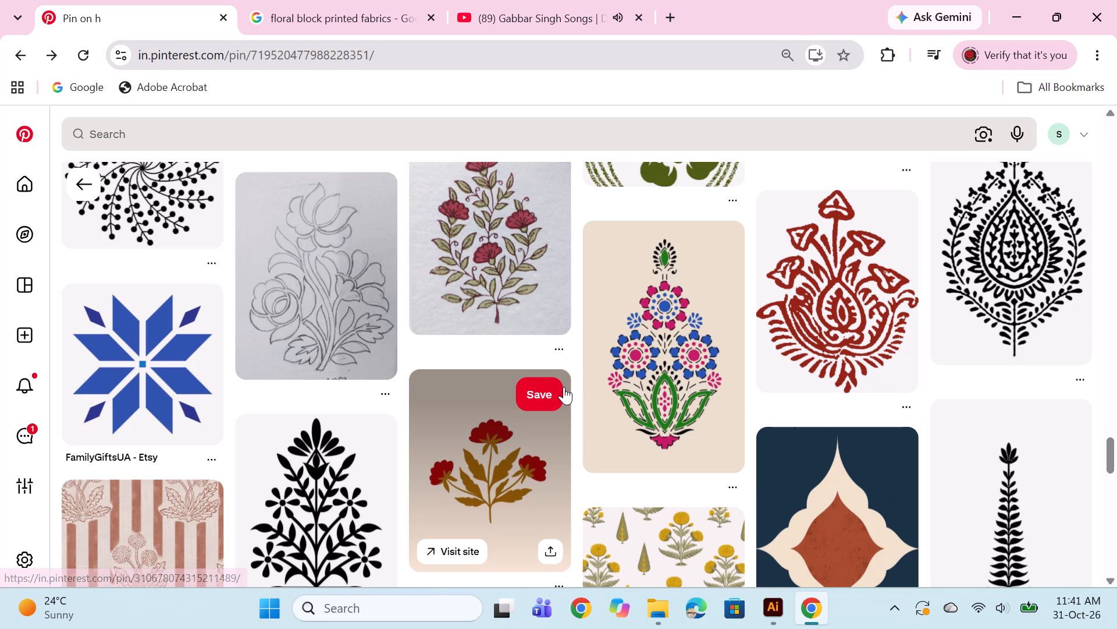
{"action": "scroll", "coordinate": [564, 386], "scroll_direction": "down", "scroll_amount": 3}
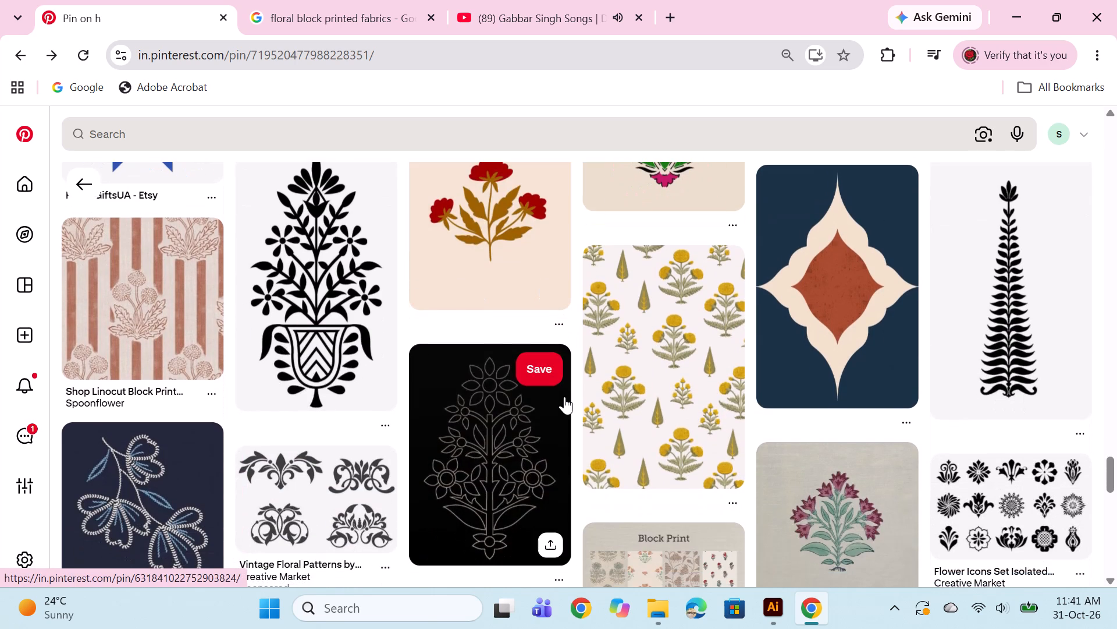
{"action": "scroll", "coordinate": [551, 398], "scroll_direction": "down", "scroll_amount": 3}
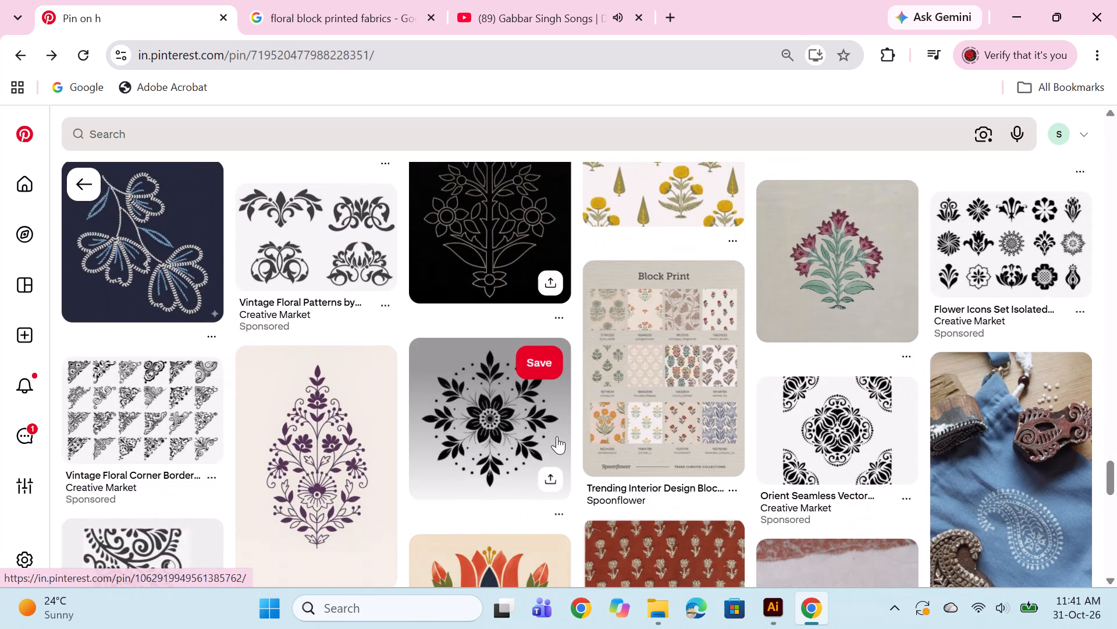
{"action": "scroll", "coordinate": [557, 436], "scroll_direction": "down", "scroll_amount": 4}
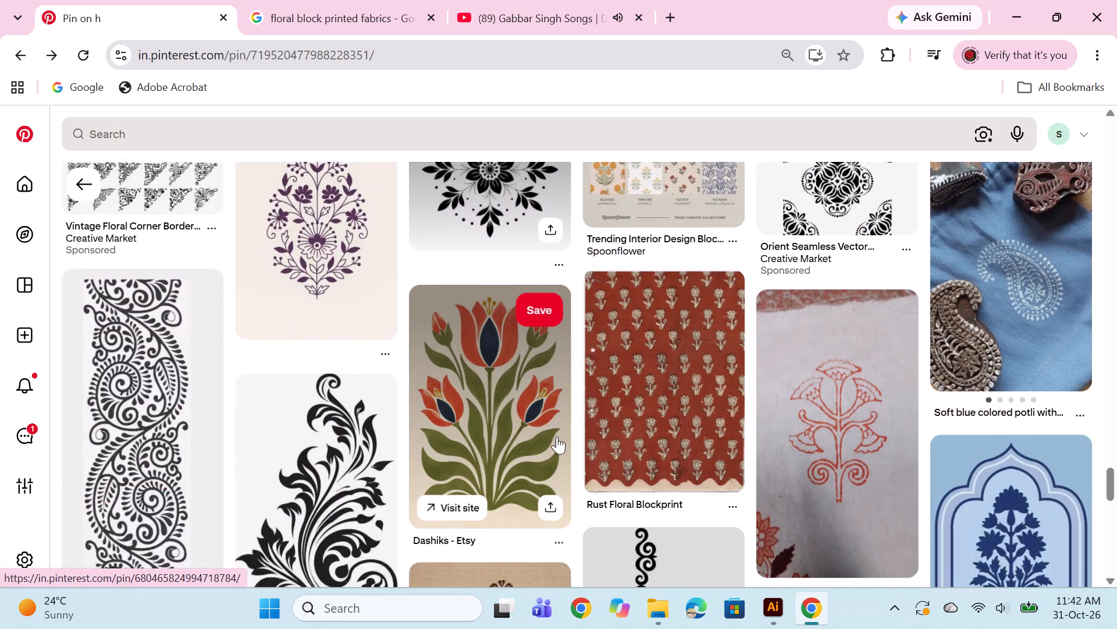
{"action": "scroll", "coordinate": [553, 451], "scroll_direction": "down", "scroll_amount": 2}
{"action": "scroll", "coordinate": [545, 445], "scroll_direction": "up", "scroll_amount": 2}
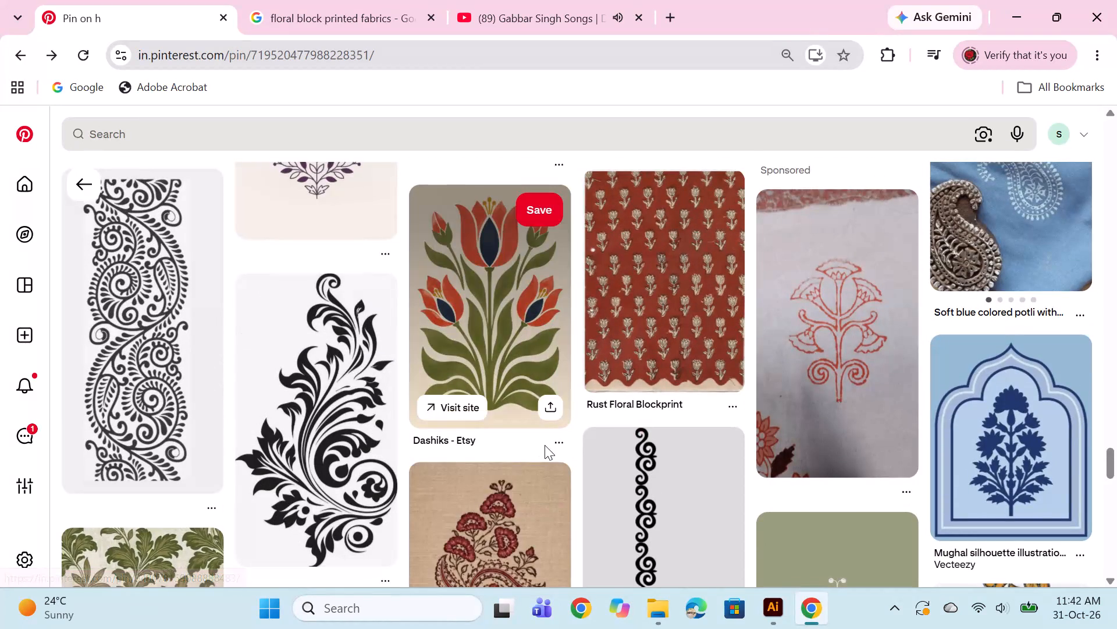
{"action": "scroll", "coordinate": [544, 444], "scroll_direction": "down", "scroll_amount": 1}
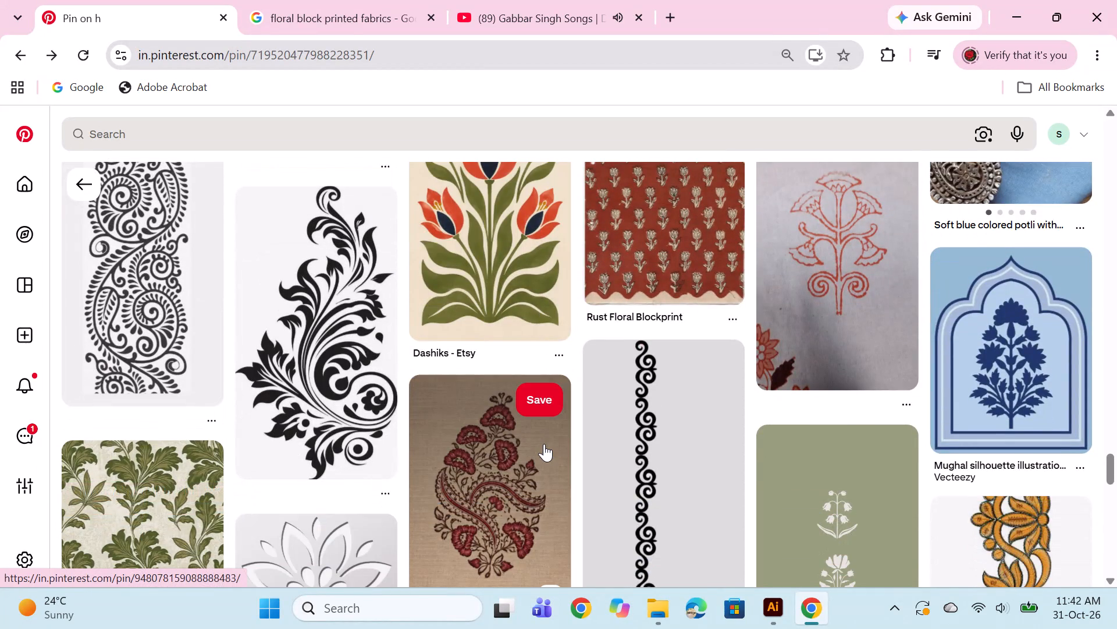
{"action": "scroll", "coordinate": [544, 444], "scroll_direction": "down", "scroll_amount": 6}
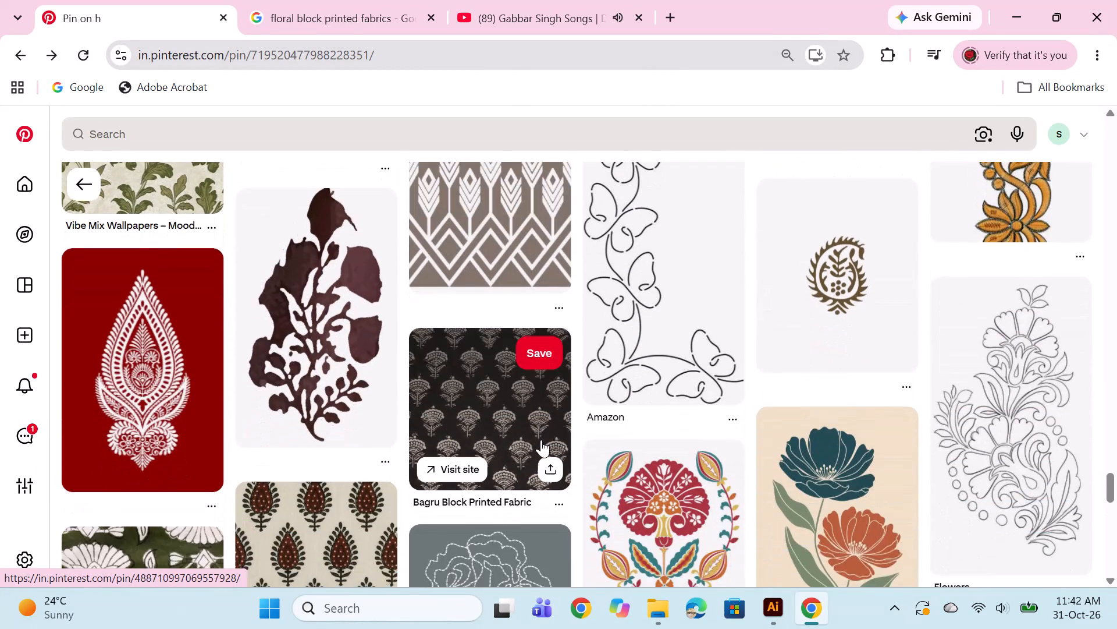
{"action": "scroll", "coordinate": [541, 440], "scroll_direction": "down", "scroll_amount": 7}
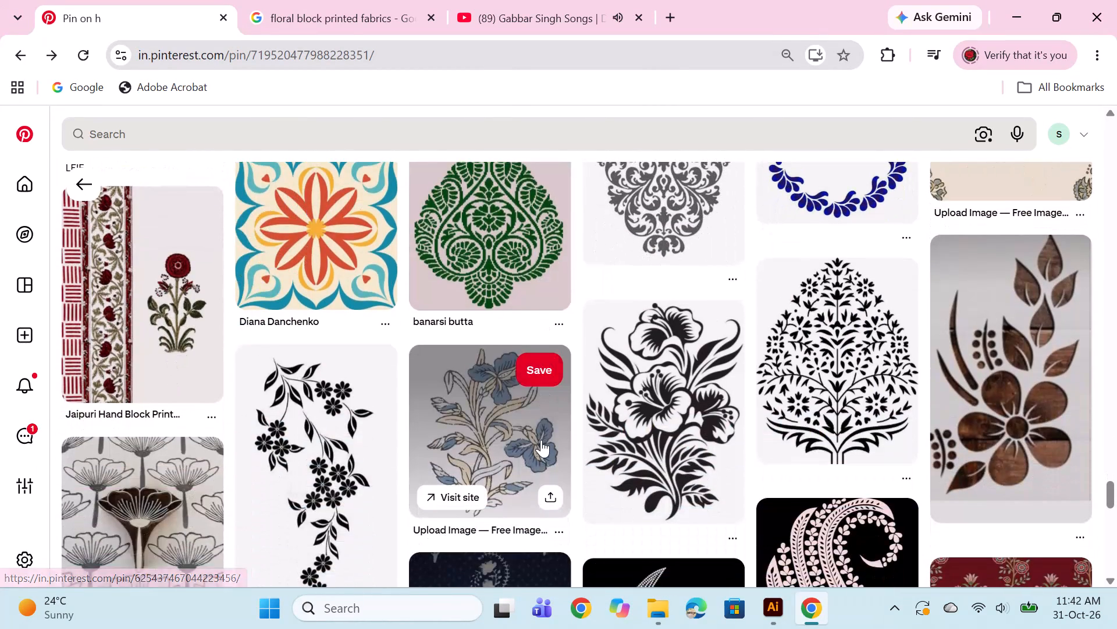
{"action": "scroll", "coordinate": [541, 440], "scroll_direction": "down", "scroll_amount": 5}
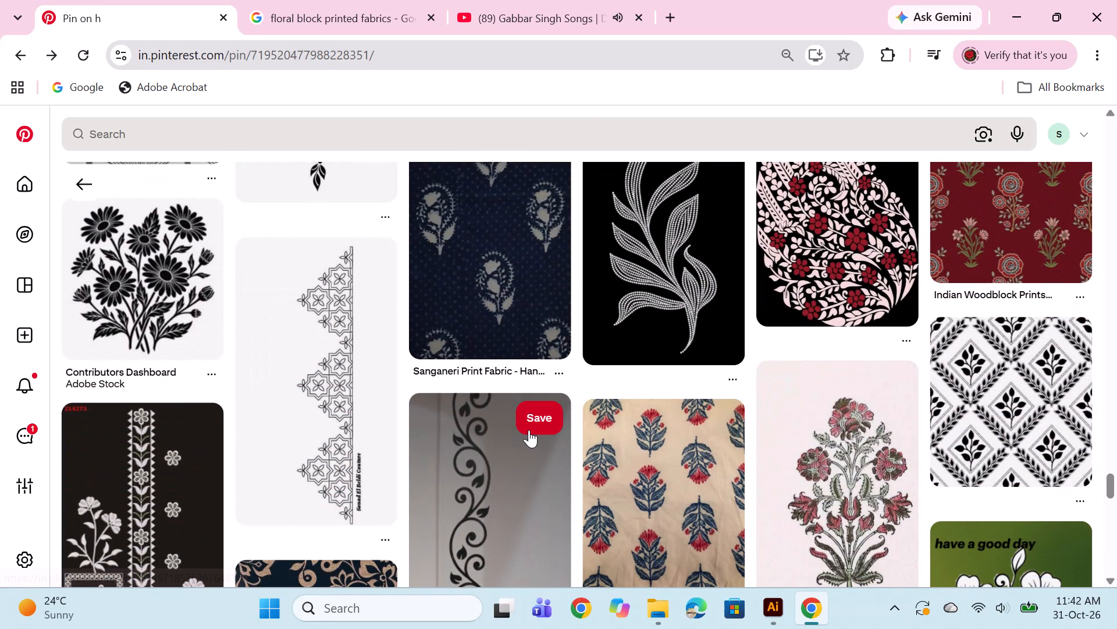
{"action": "scroll", "coordinate": [529, 432], "scroll_direction": "down", "scroll_amount": 2}
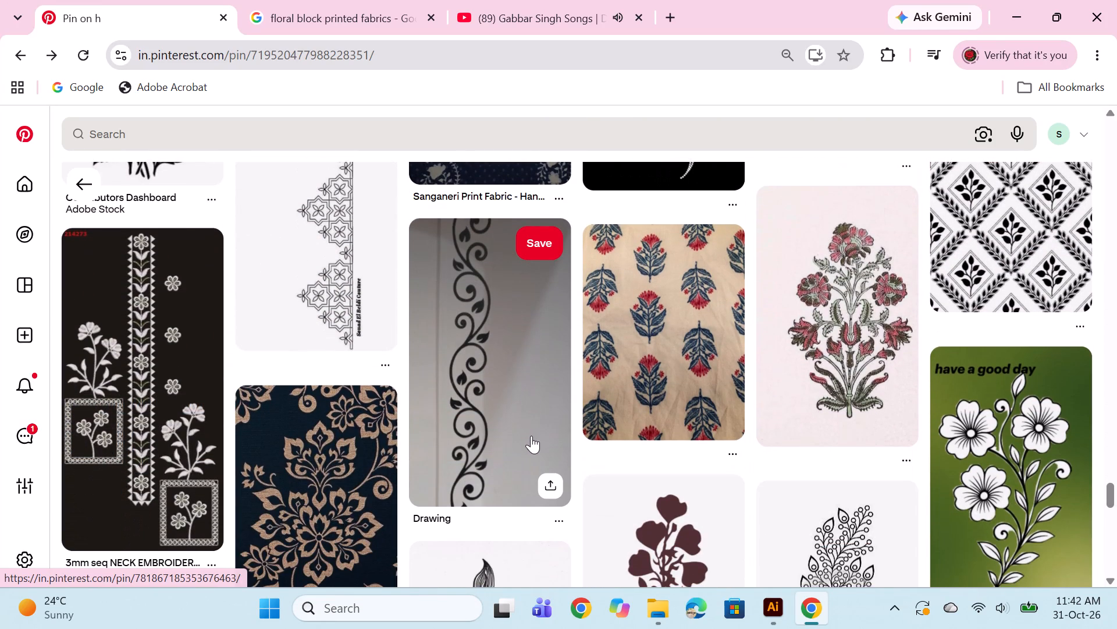
{"action": "scroll", "coordinate": [532, 437], "scroll_direction": "down", "scroll_amount": 3}
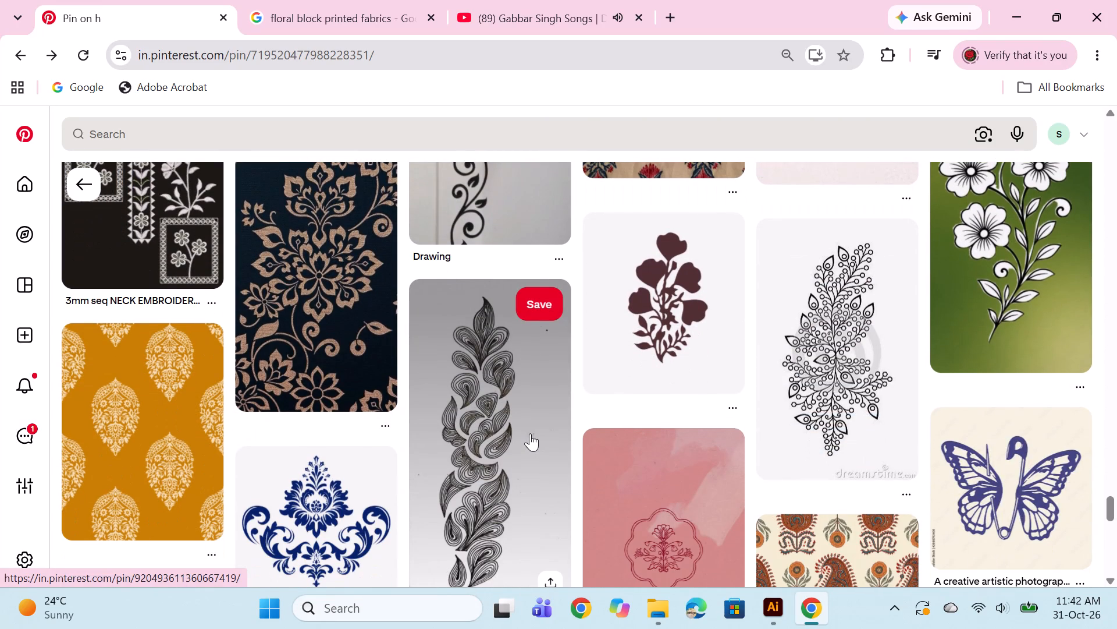
{"action": "scroll", "coordinate": [530, 433], "scroll_direction": "down", "scroll_amount": 4}
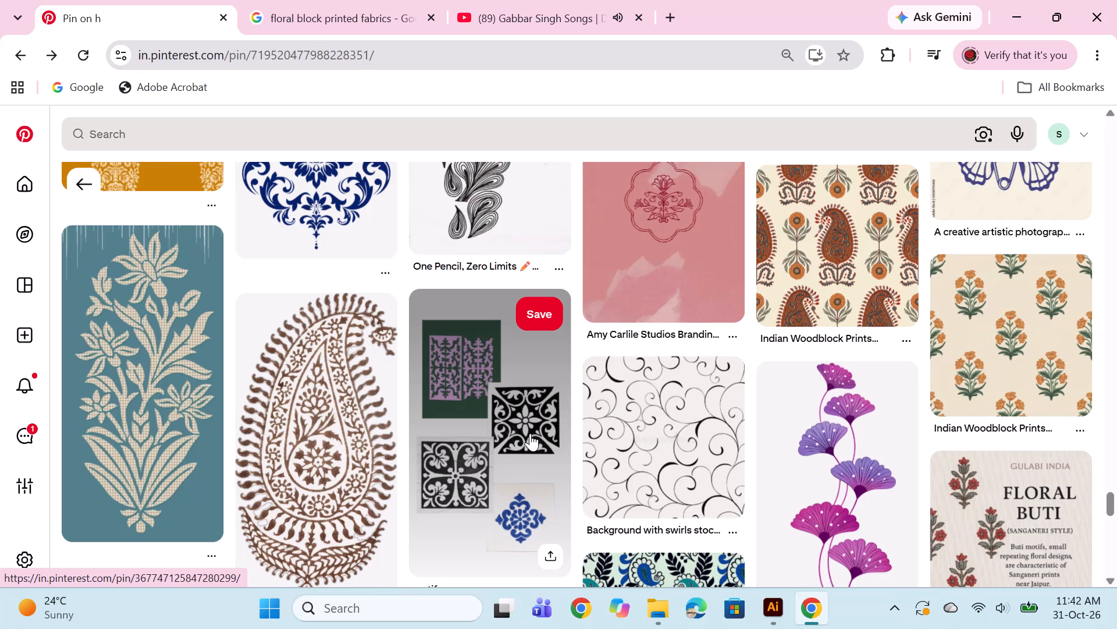